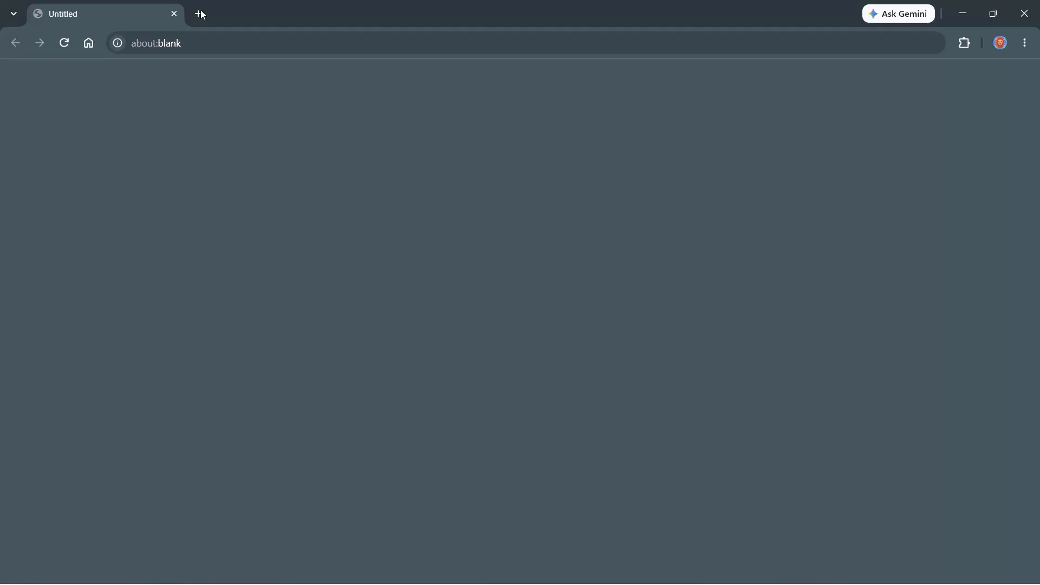
# Open a new browser tab and begin entering a web address that starts with "w".
pyautogui.click(198, 14)
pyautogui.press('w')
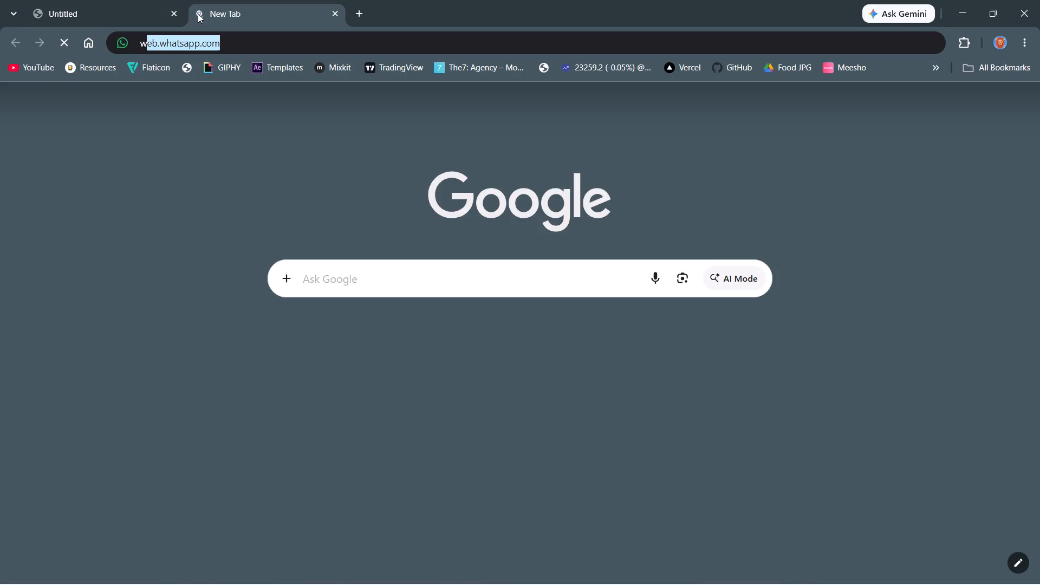
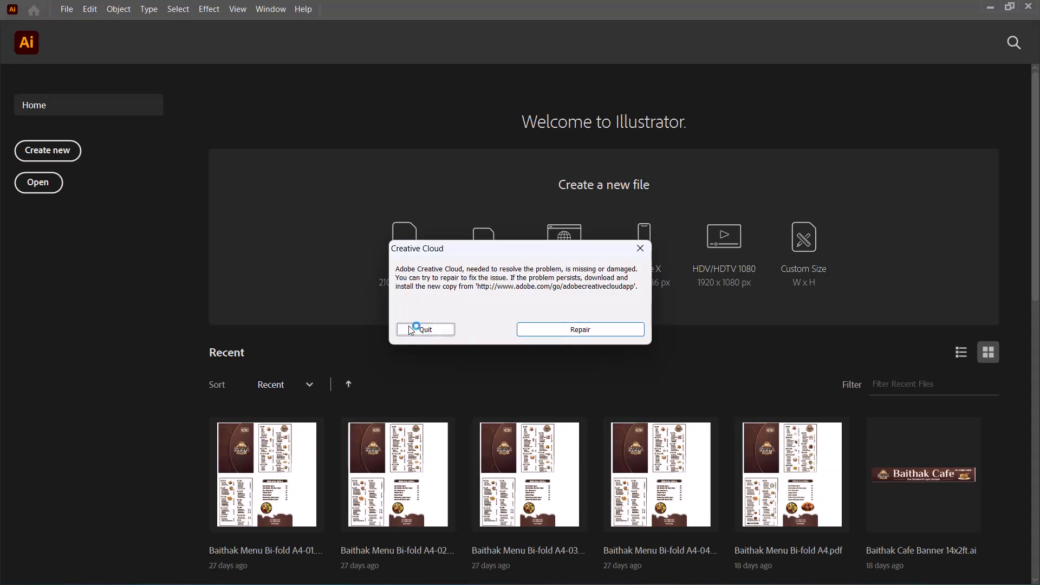
# Dismiss the Creative Cloud error dialog without repairing the installation.
pyautogui.click(409, 325)
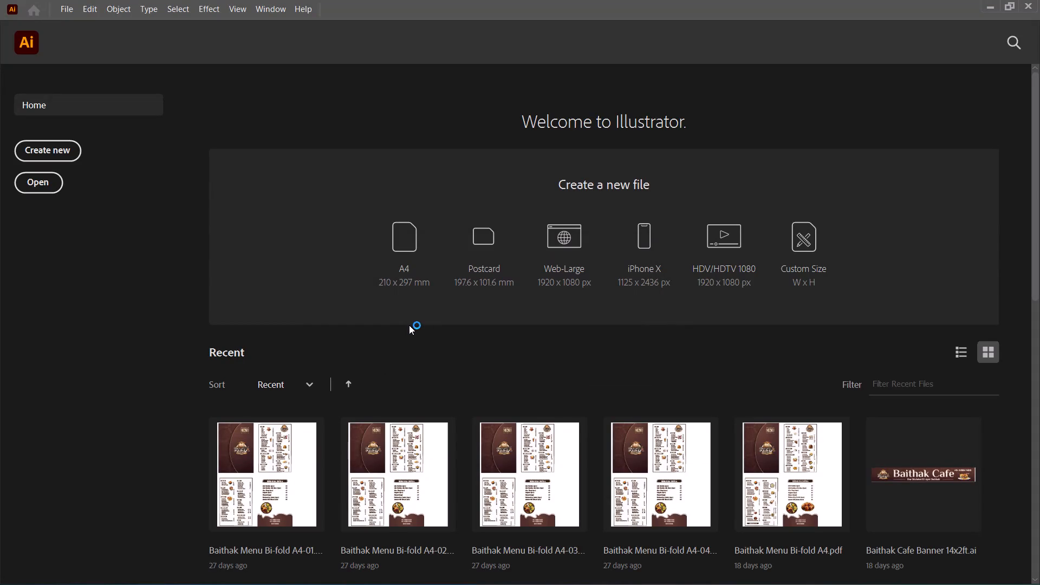
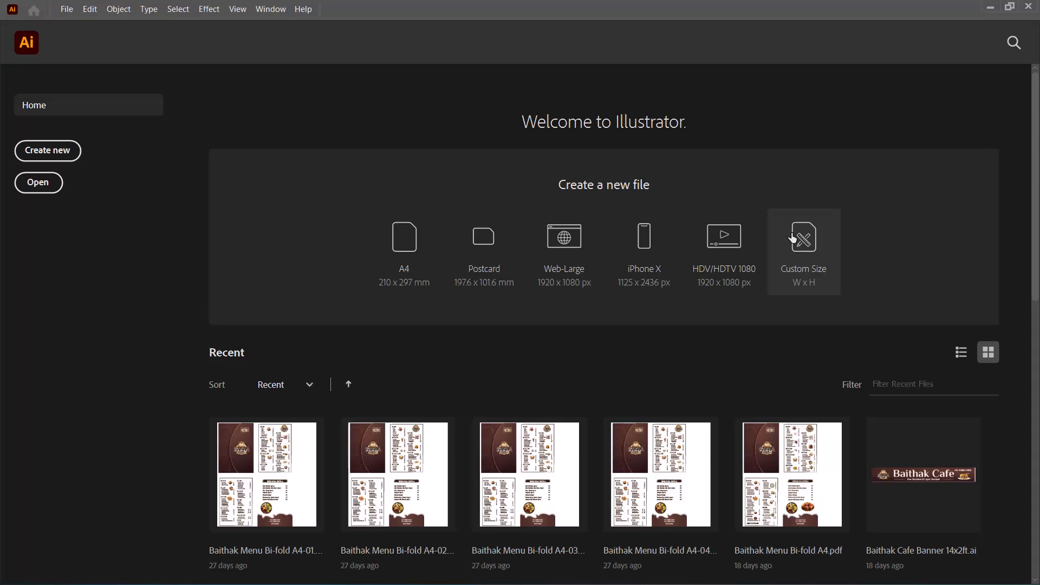
# Start creating a new document with a custom size.
pyautogui.click(791, 233)
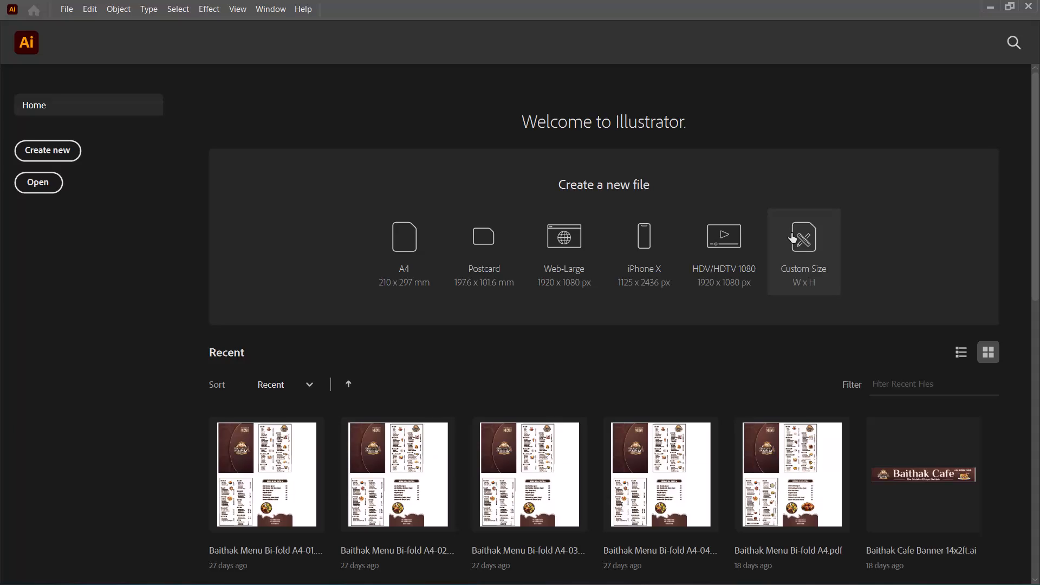
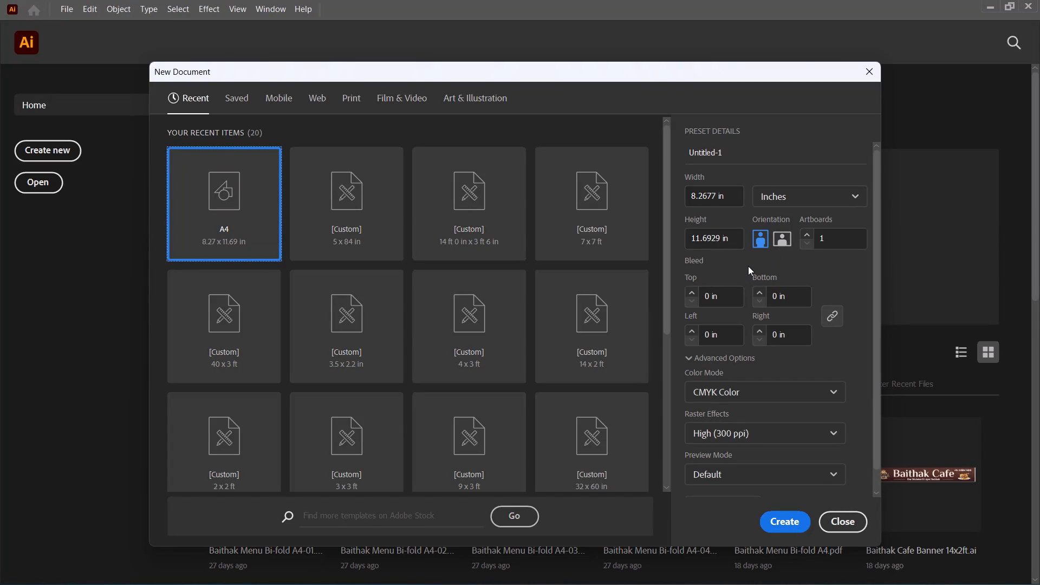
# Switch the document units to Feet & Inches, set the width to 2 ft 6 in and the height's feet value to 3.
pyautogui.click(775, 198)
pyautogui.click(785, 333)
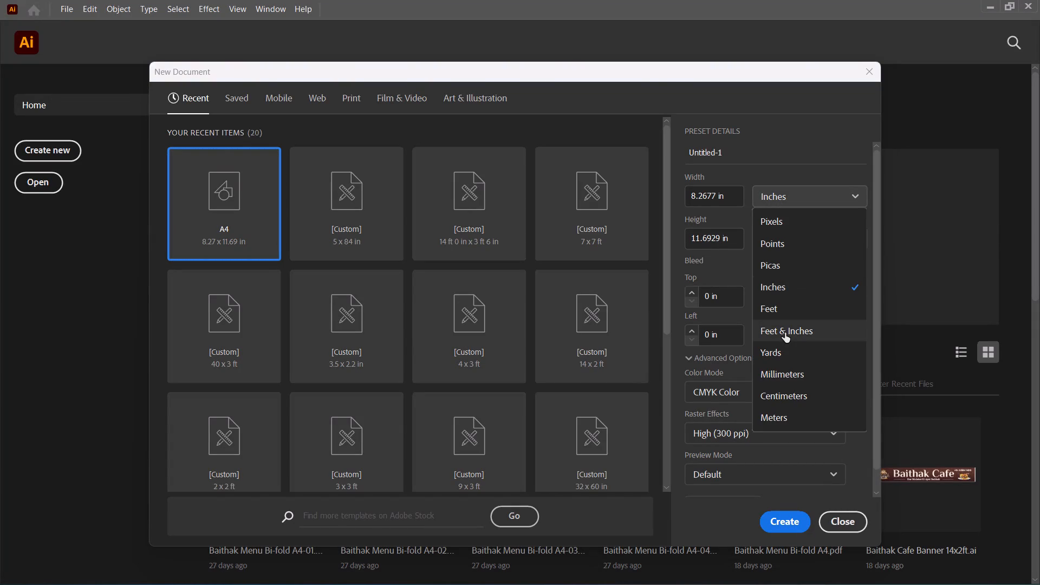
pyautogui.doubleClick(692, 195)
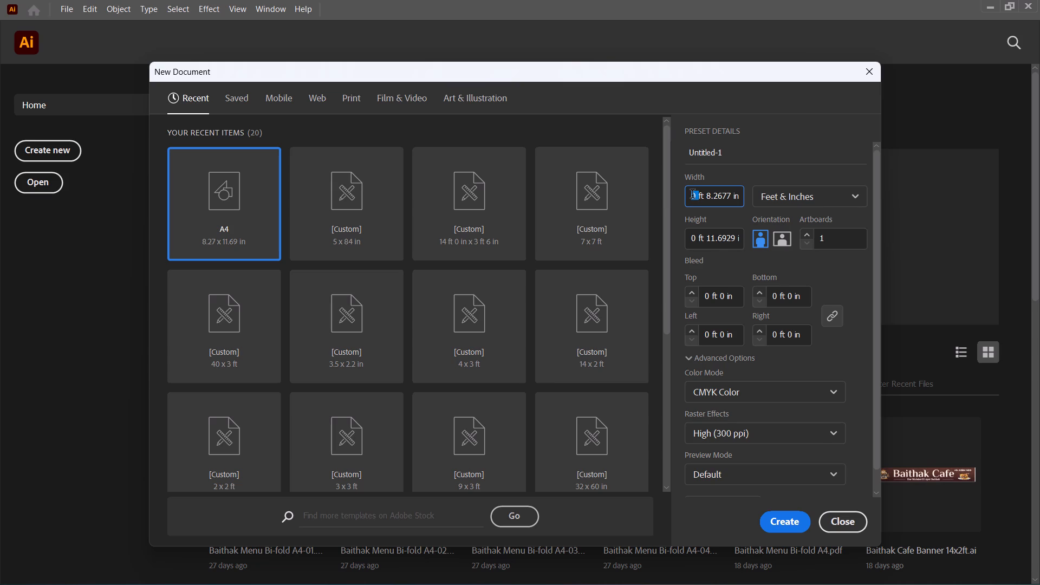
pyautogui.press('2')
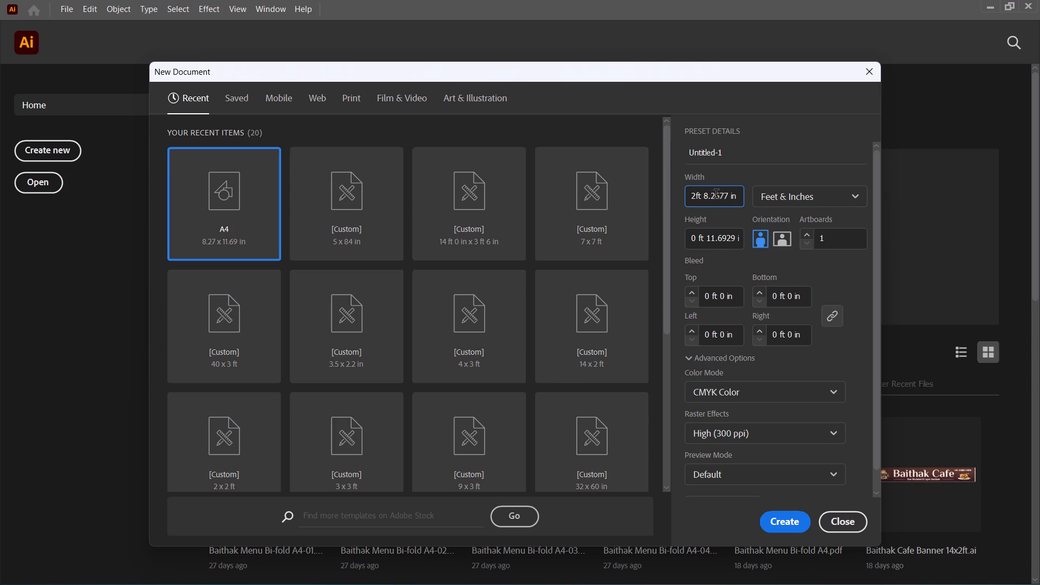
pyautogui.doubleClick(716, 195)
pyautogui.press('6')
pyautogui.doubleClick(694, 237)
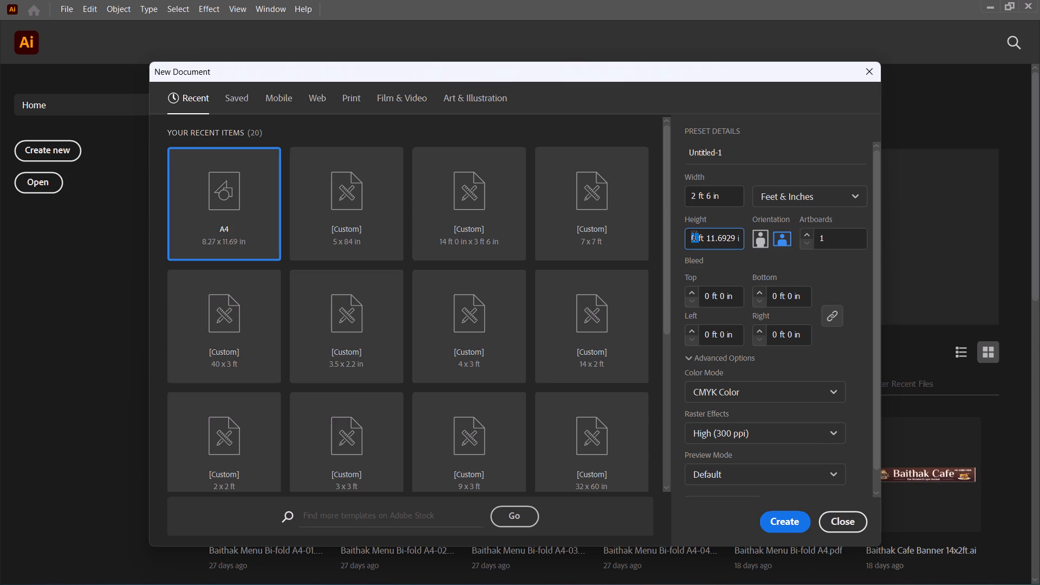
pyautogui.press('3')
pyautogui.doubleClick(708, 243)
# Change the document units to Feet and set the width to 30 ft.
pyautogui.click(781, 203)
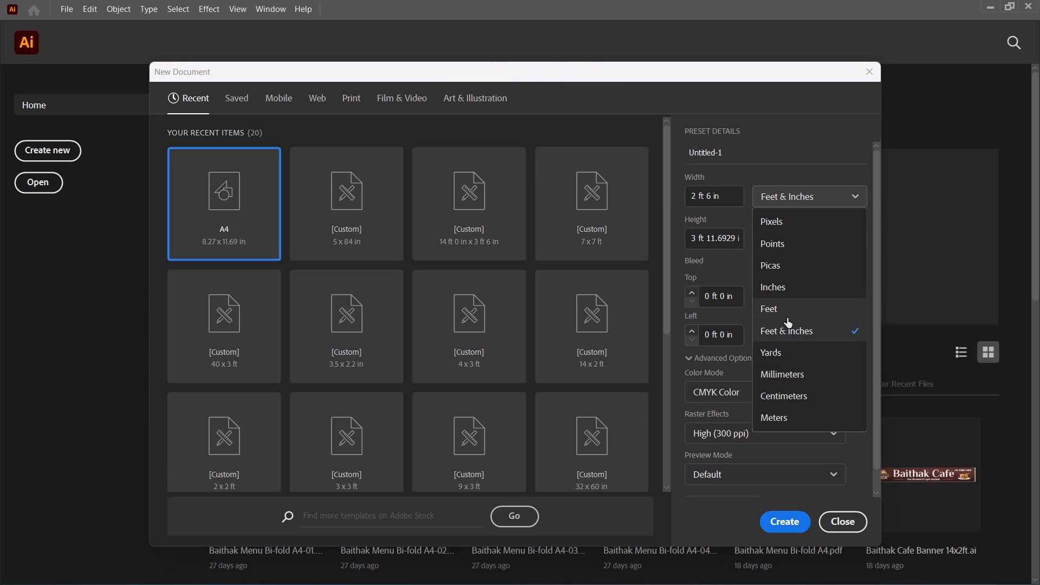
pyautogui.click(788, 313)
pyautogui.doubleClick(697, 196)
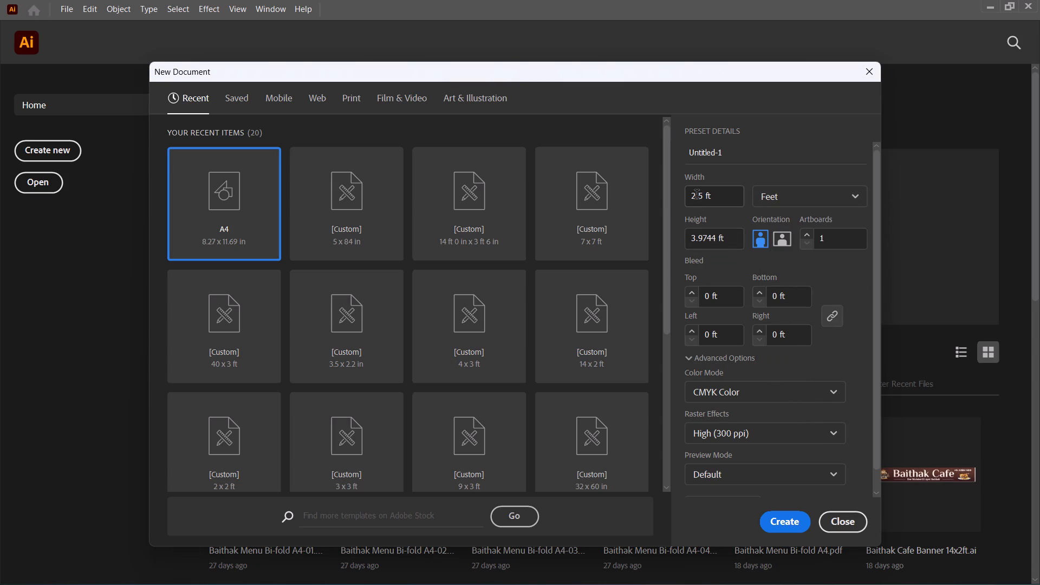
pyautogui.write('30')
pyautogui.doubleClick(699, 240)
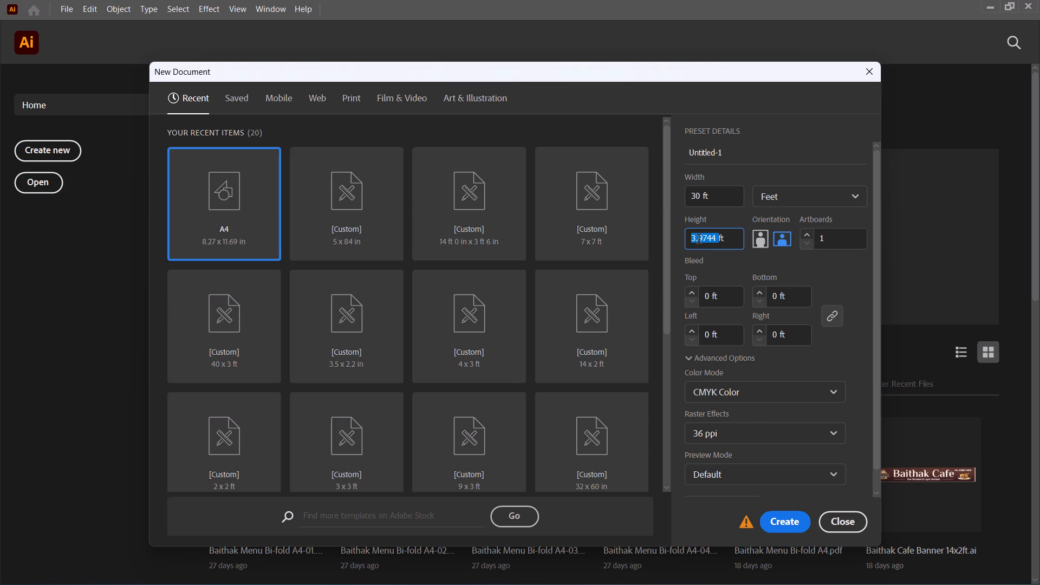
# Set the document units to Inches, with width 30 in and height 36 in, and create the document.
pyautogui.click(777, 199)
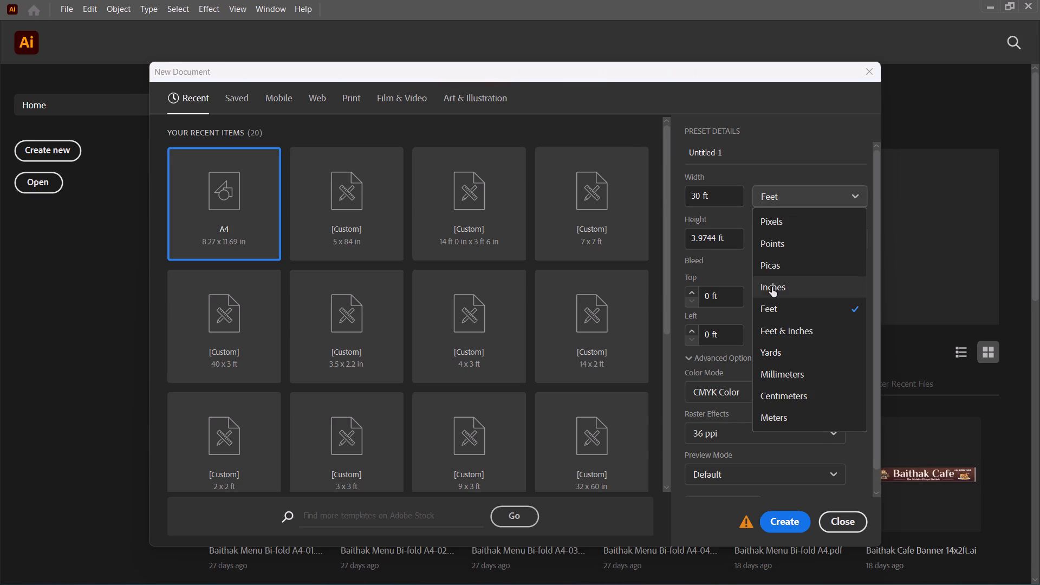
pyautogui.click(772, 287)
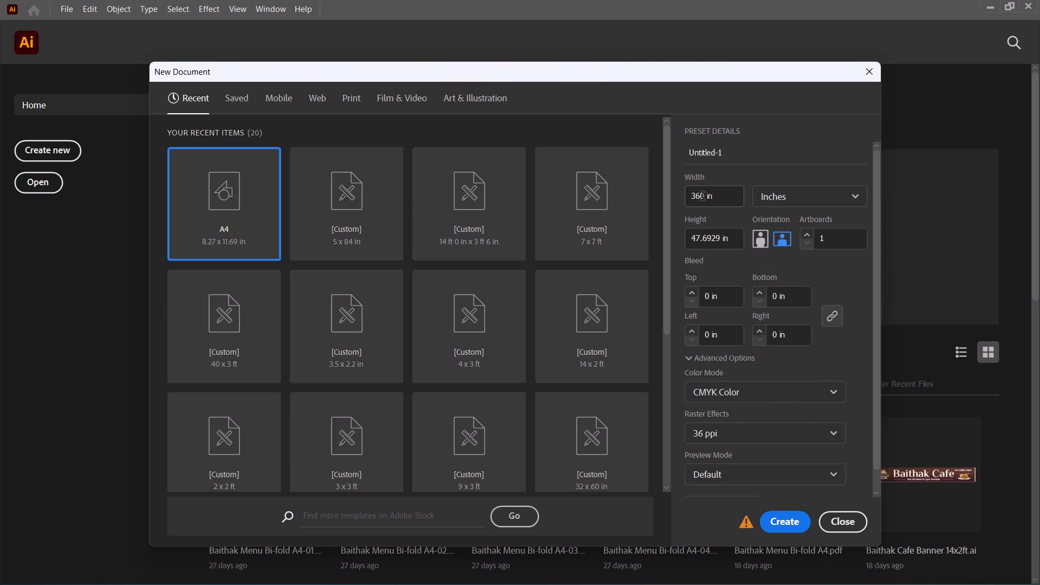
pyautogui.doubleClick(703, 197)
pyautogui.write('30')
pyautogui.doubleClick(708, 244)
pyautogui.doubleClick(708, 244)
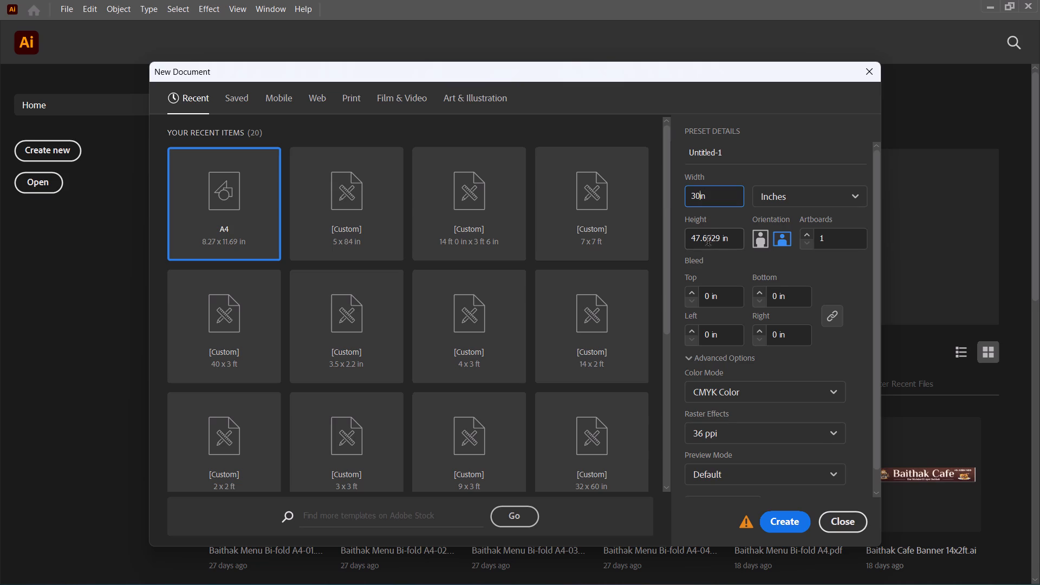
pyautogui.doubleClick(708, 239)
pyautogui.write('36')
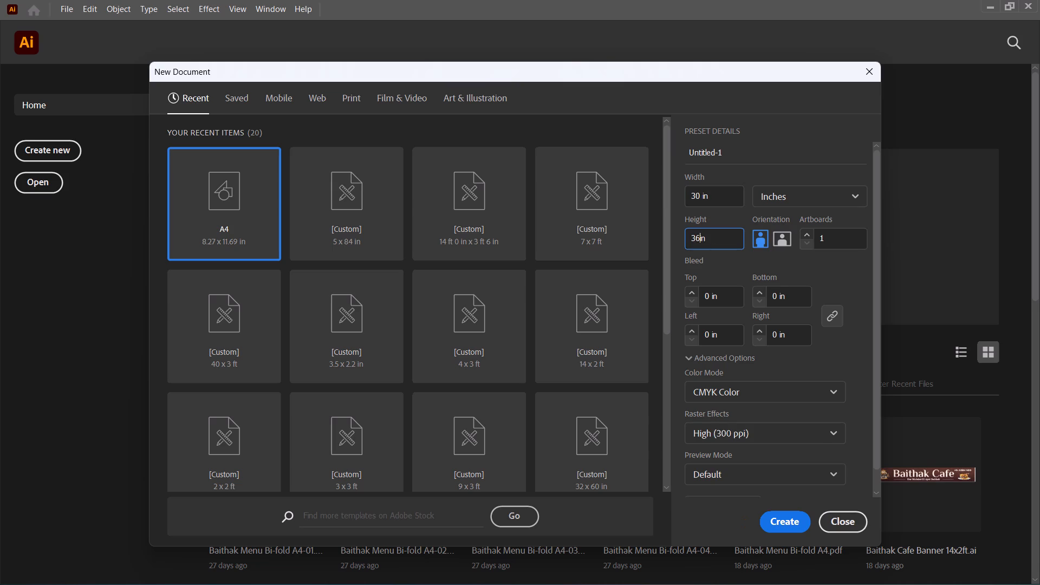
pyautogui.click(723, 192)
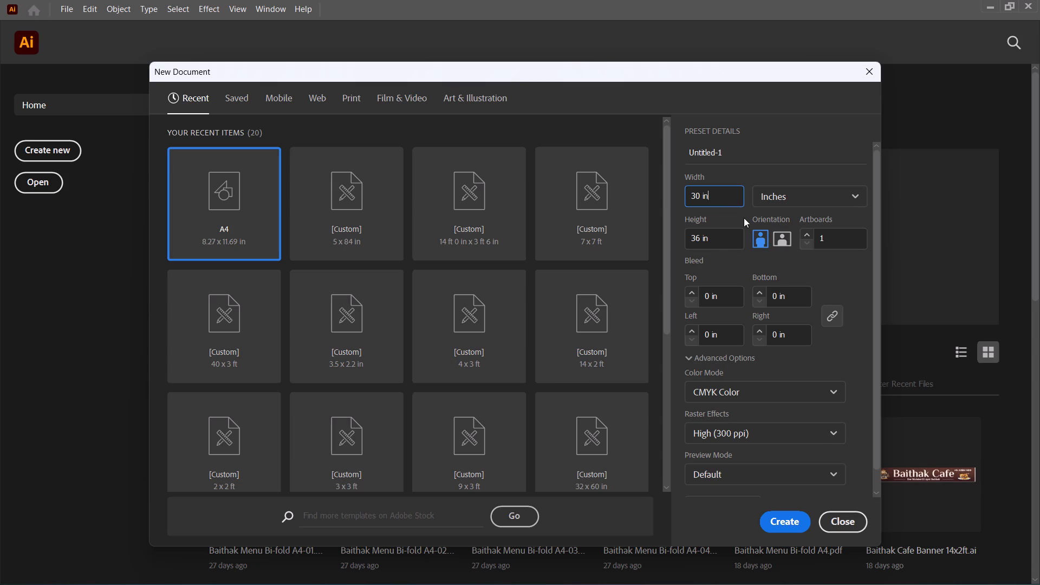
pyautogui.click(731, 200)
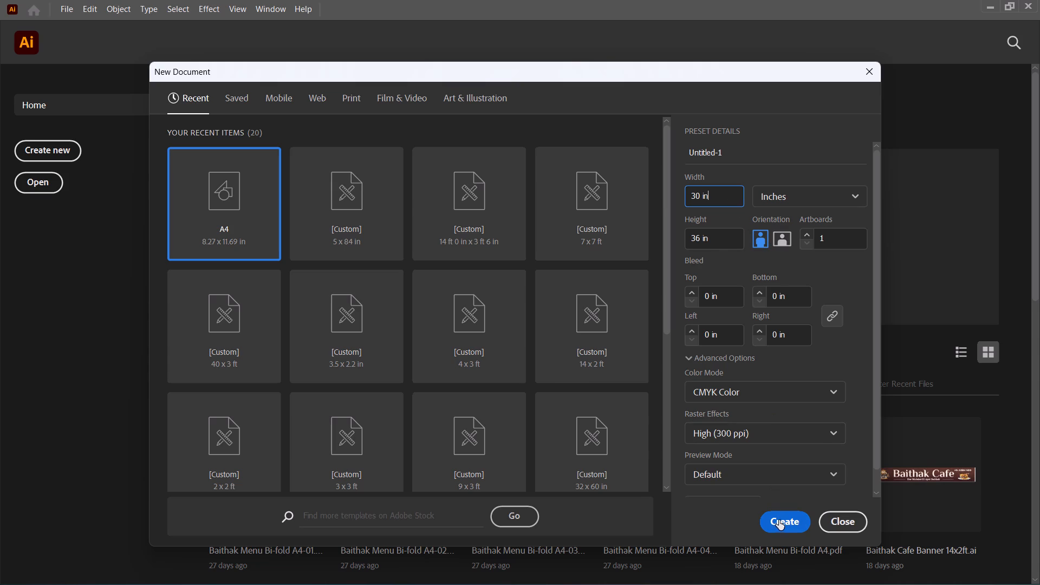
pyautogui.click(779, 521)
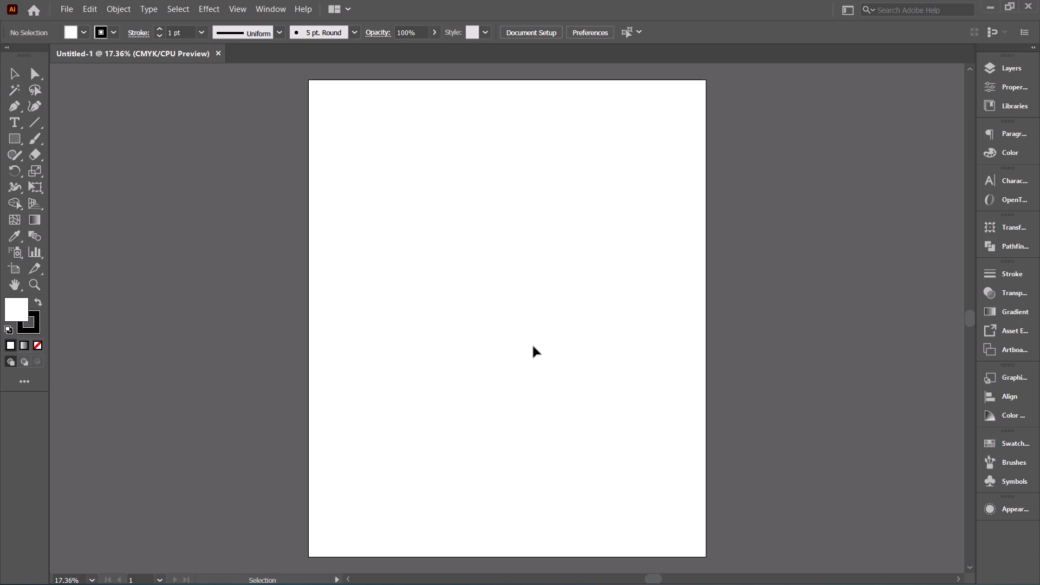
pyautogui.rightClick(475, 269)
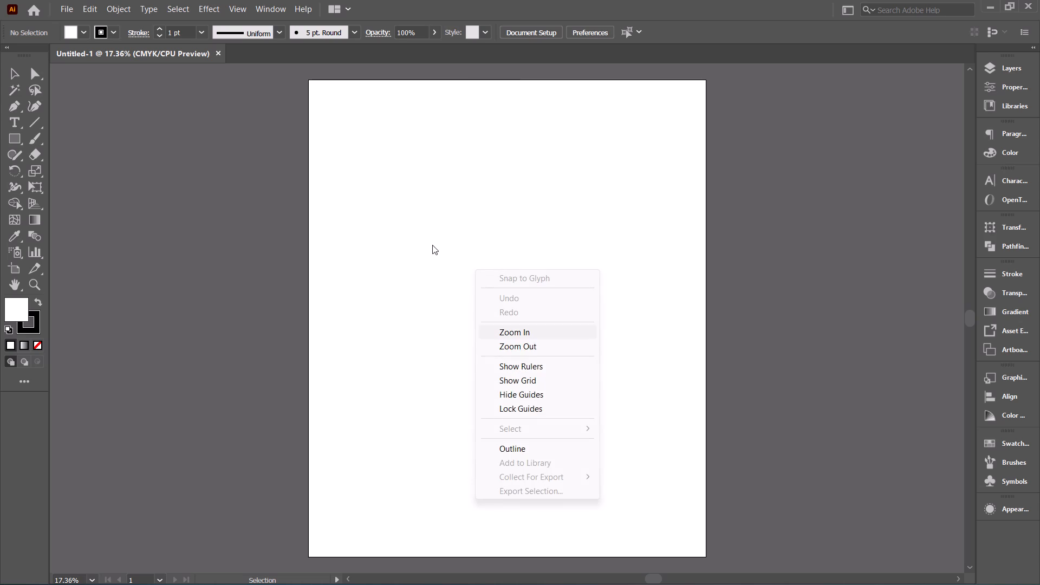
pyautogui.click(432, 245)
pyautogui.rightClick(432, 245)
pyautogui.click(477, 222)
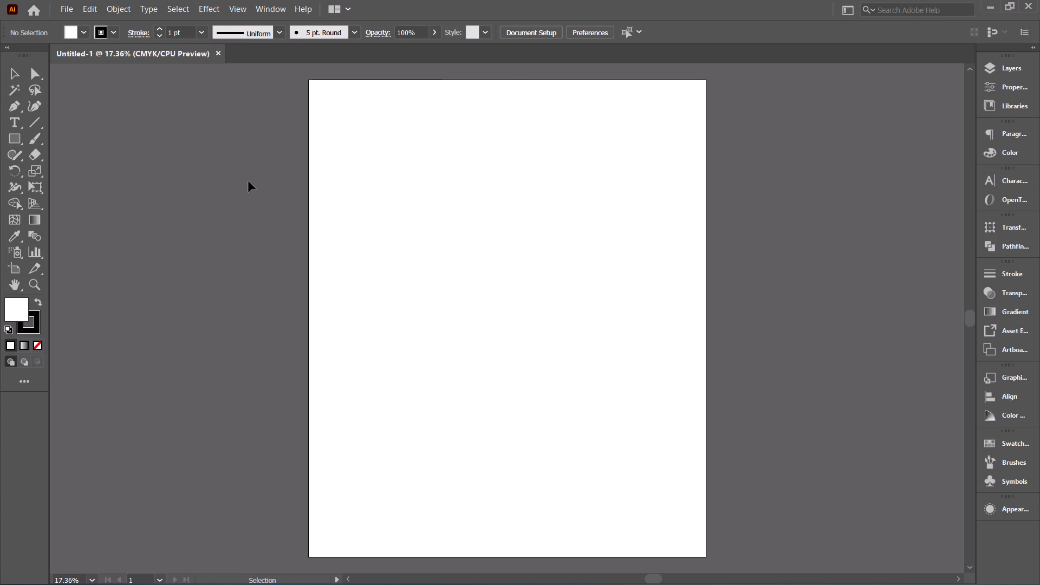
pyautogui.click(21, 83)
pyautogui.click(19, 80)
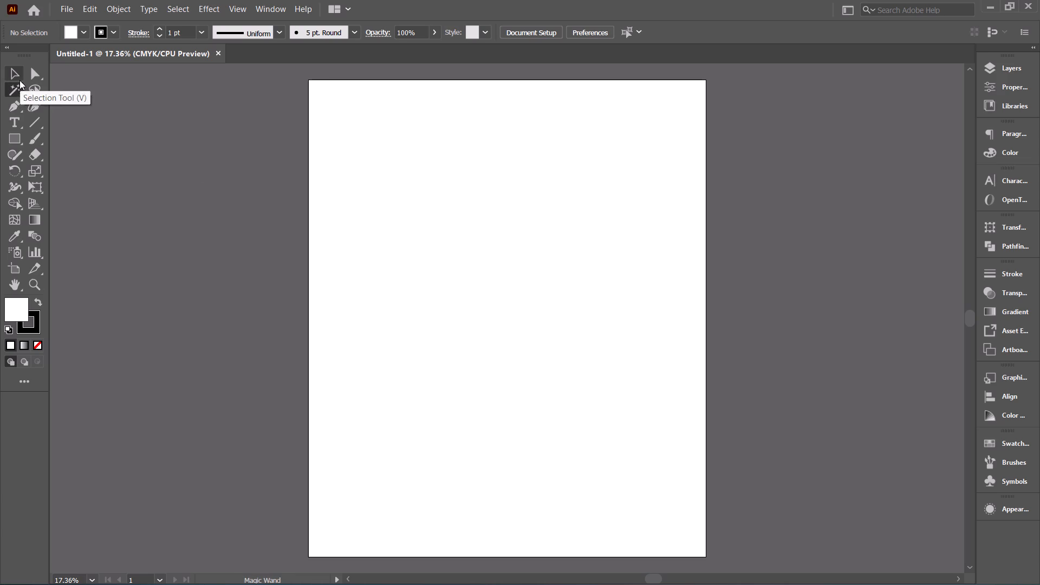
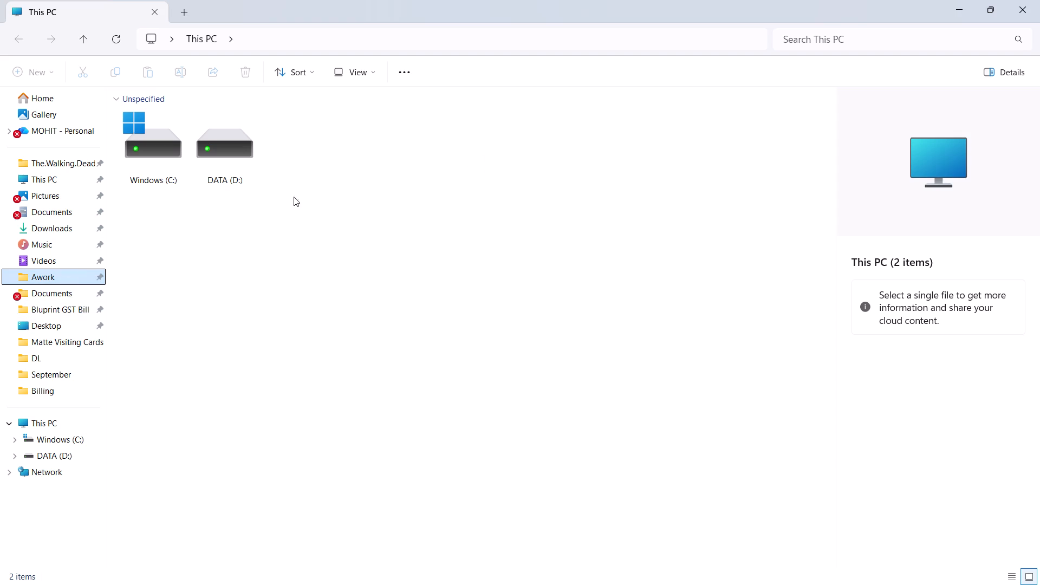
# Search the Awork folder for "genz" and open the Genz Foodies Vinyl Matte Illustrator file.
pyautogui.click(838, 35)
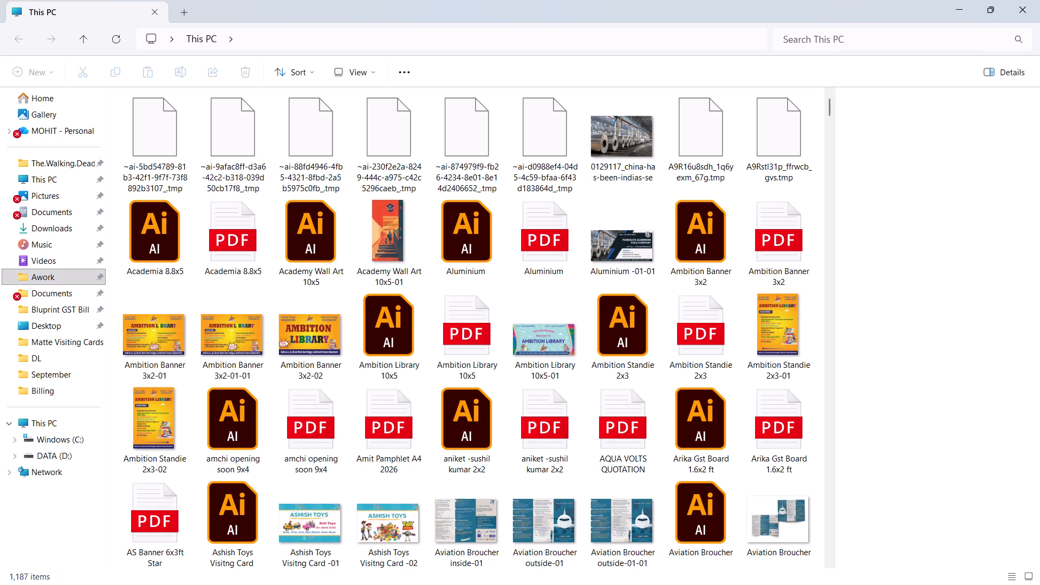
pyautogui.click(838, 35)
pyautogui.write('genz')
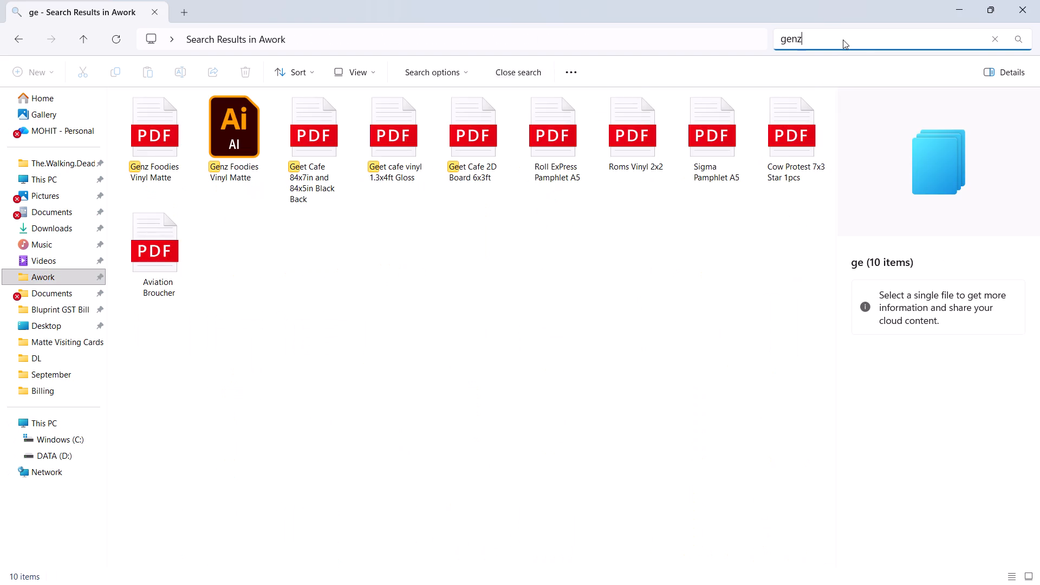
pyautogui.doubleClick(251, 128)
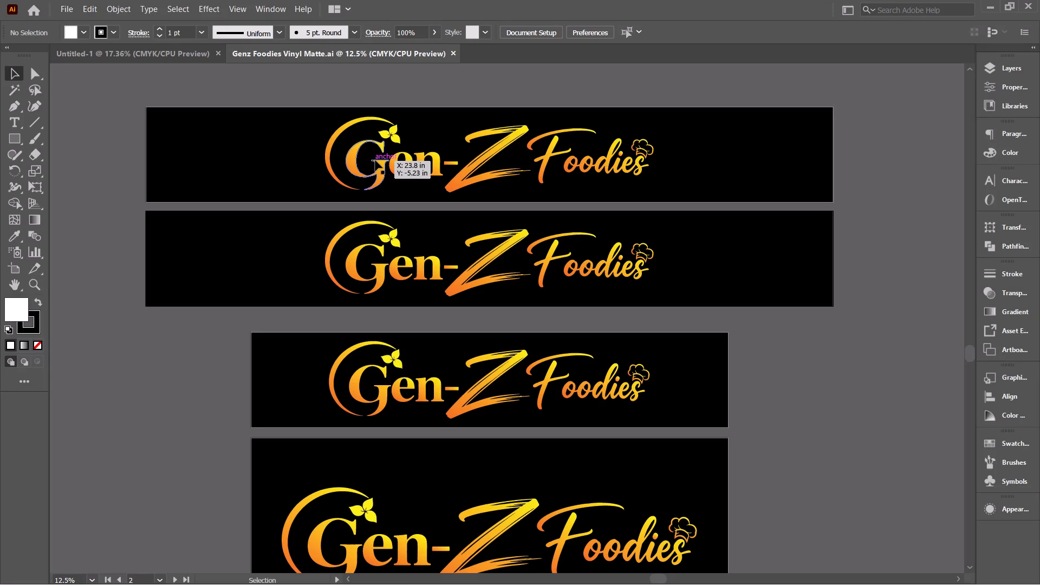
# Copy the Gen-Z Foodies logo from the topmost black banner and paste it into the Untitled-1 document.
pyautogui.click(379, 160)
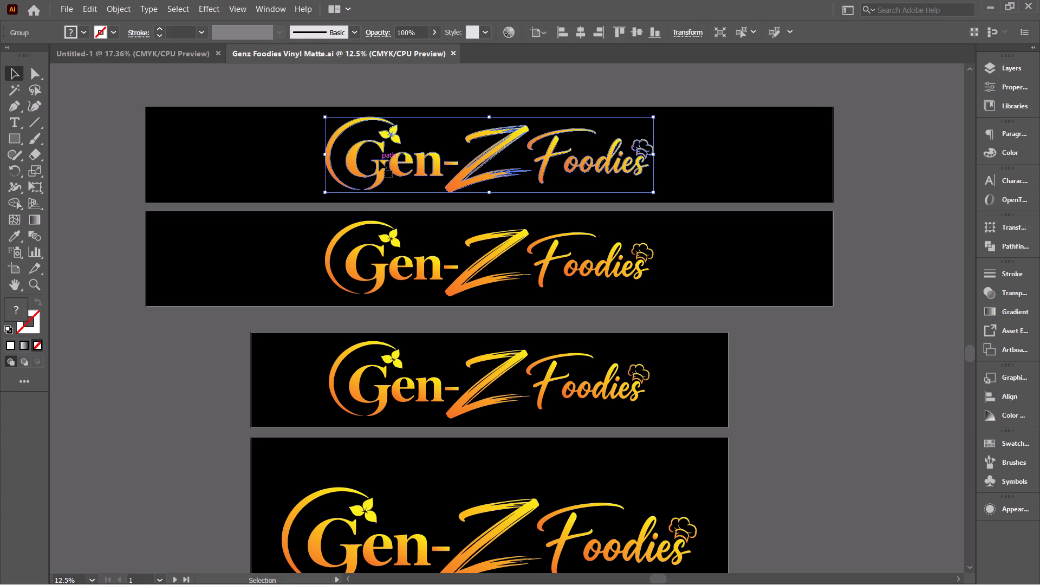
pyautogui.hotkey('ctrl', 'c')
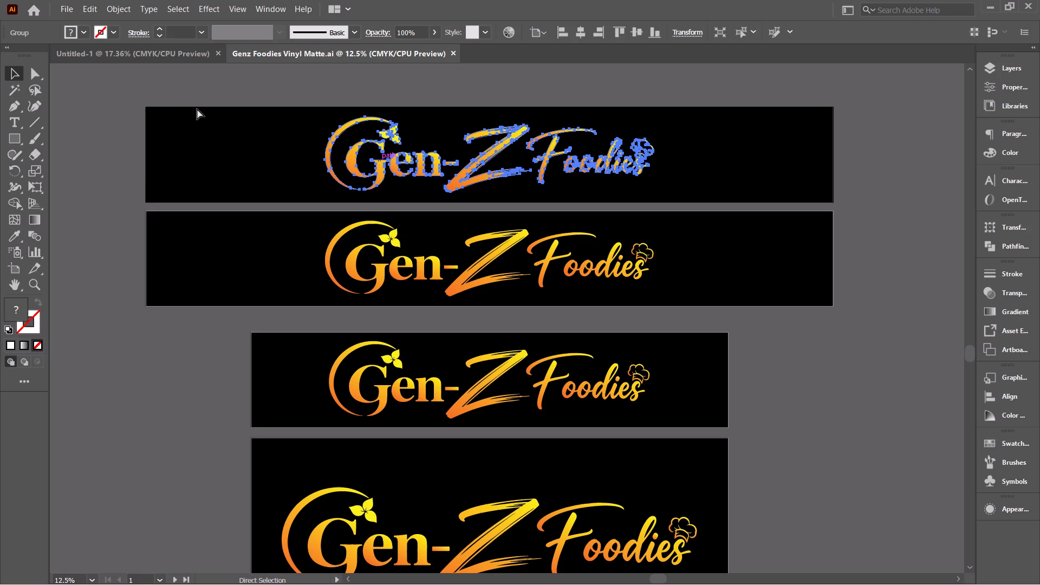
pyautogui.click(167, 55)
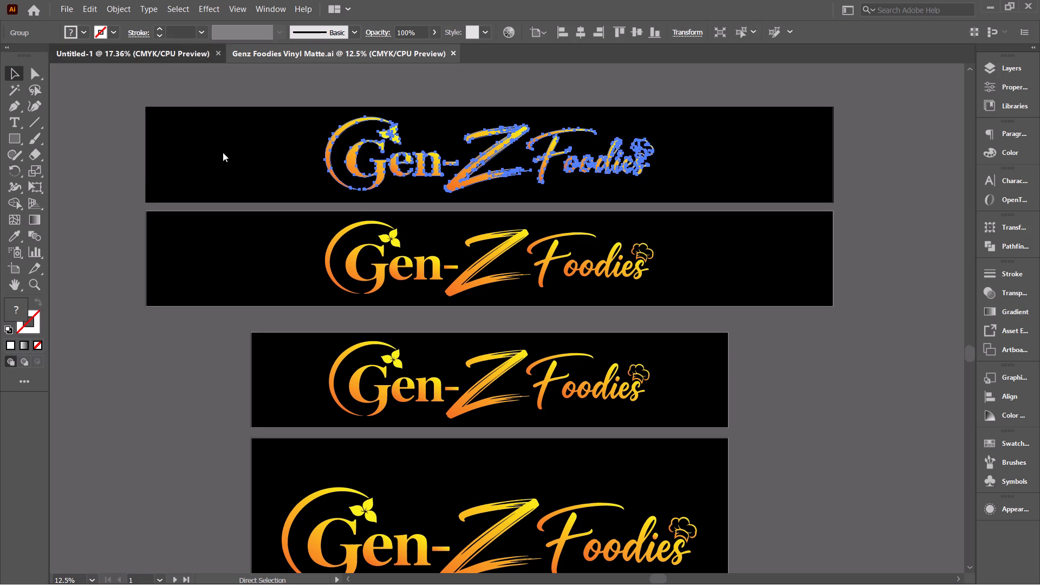
pyautogui.hotkey('ctrl', 'v')
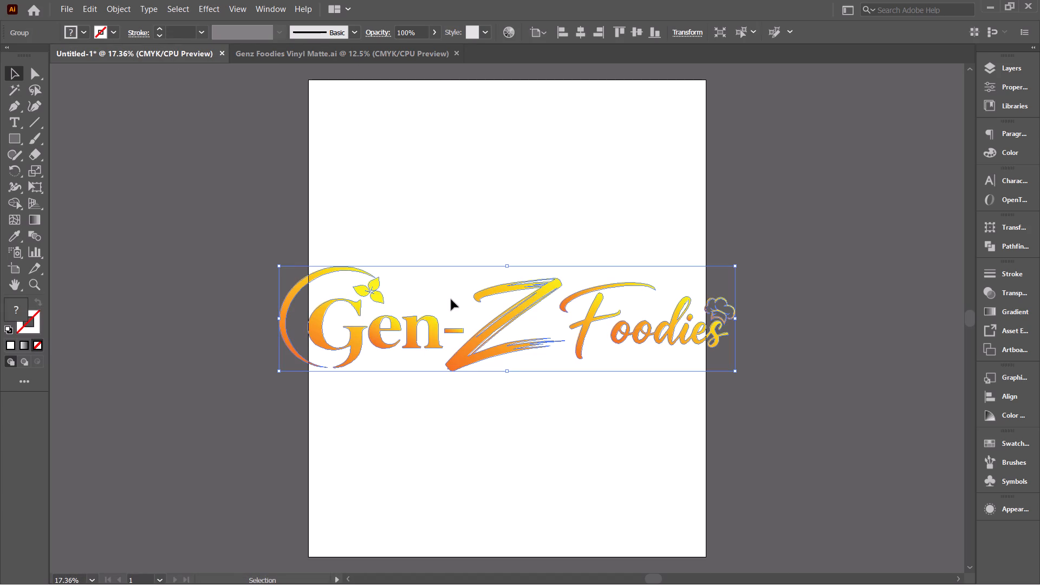
# Change the pasted logo's fill color to black, 000000.
pyautogui.doubleClick(17, 310)
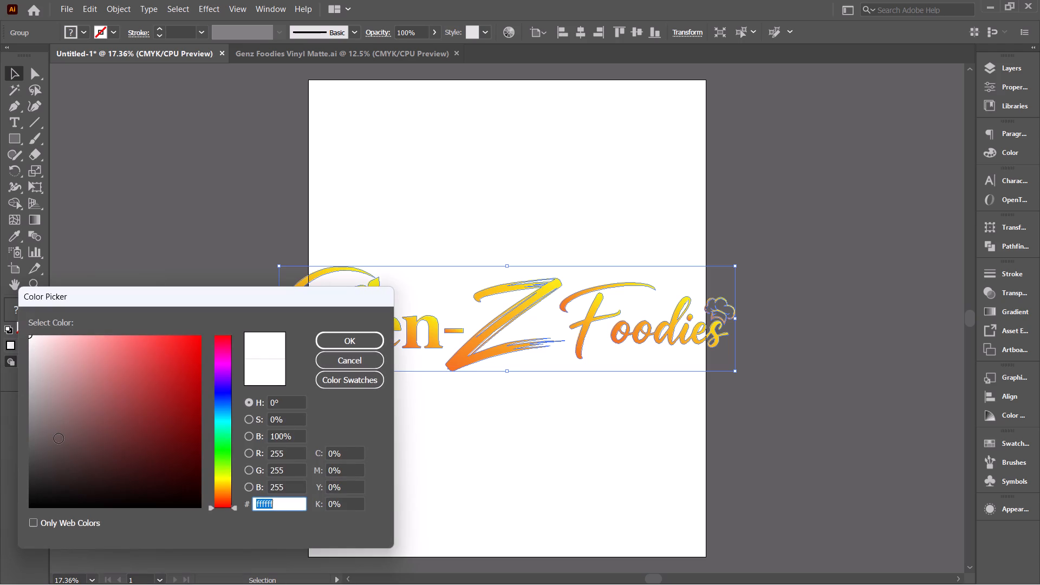
pyautogui.moveTo(59, 439); pyautogui.dragTo(50, 479)
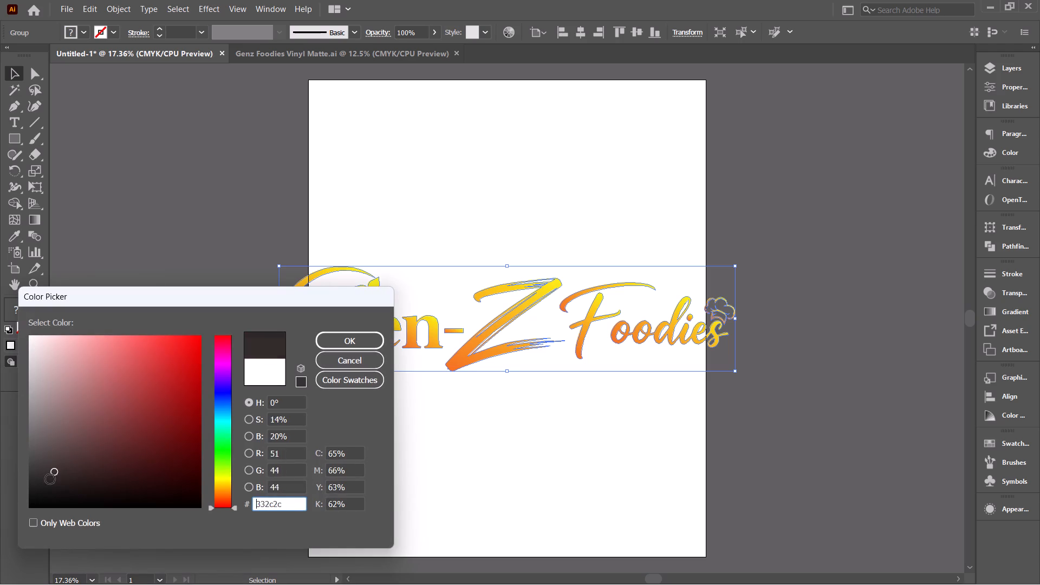
pyautogui.moveTo(50, 479); pyautogui.dragTo(19, 517)
pyautogui.click(324, 341)
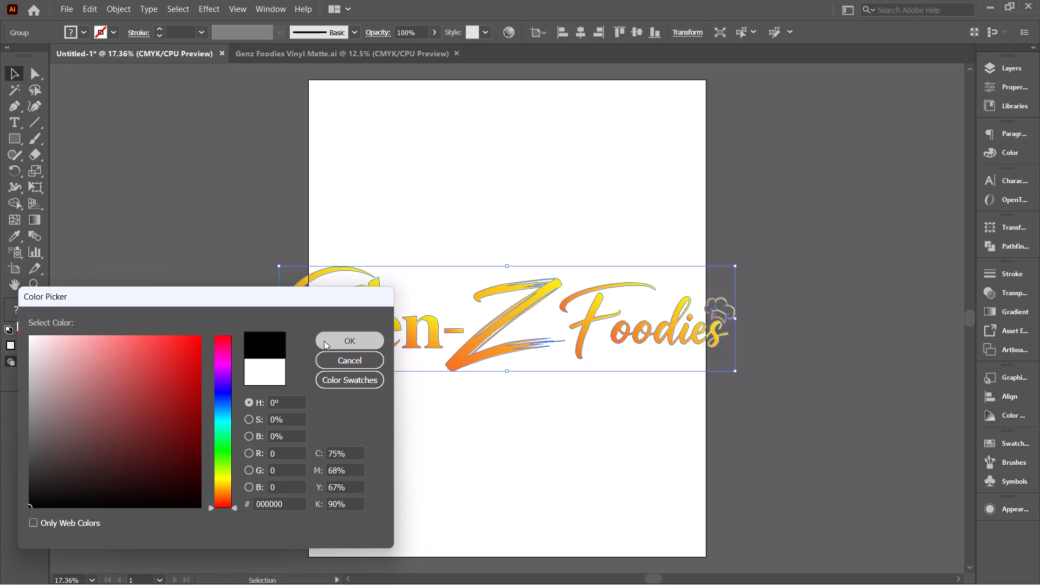
# Scale the logo down proportionally about its center to about 21 in wide so it fits within the artboard.
pyautogui.moveTo(278, 320); pyautogui.dragTo(302, 320)
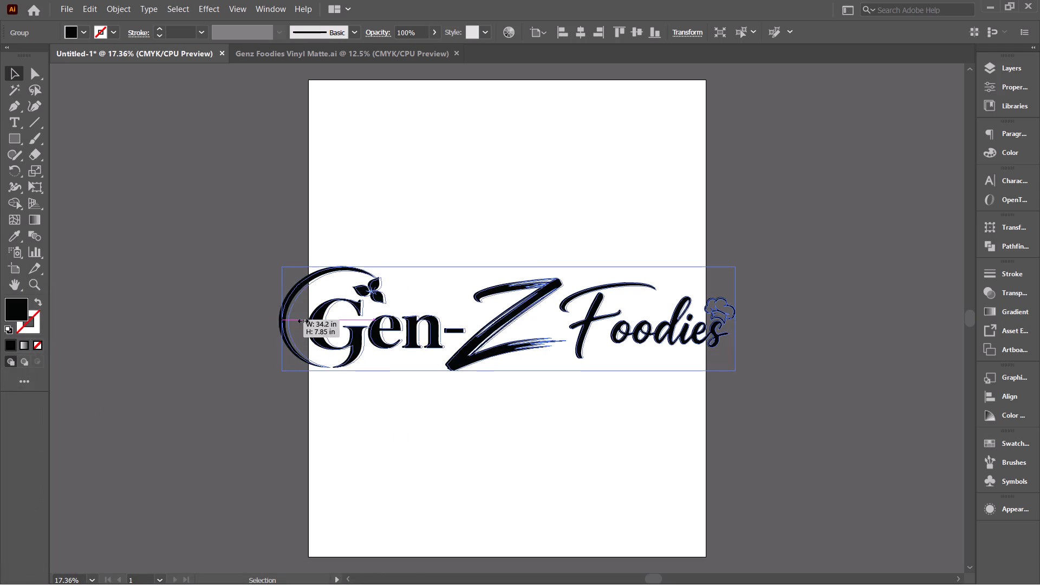
pyautogui.moveTo(302, 320); pyautogui.dragTo(369, 318)
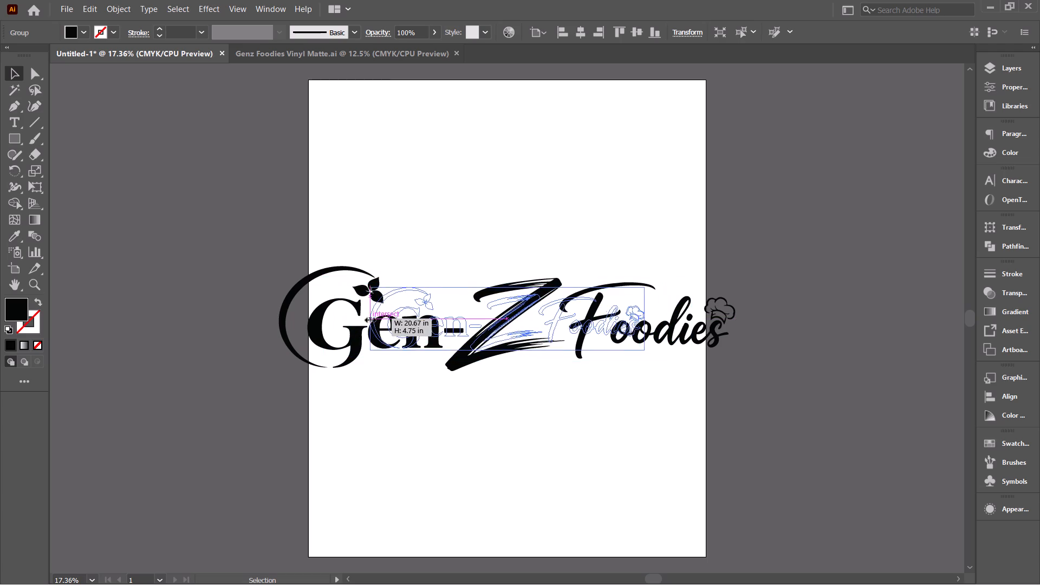
pyautogui.moveTo(369, 318); pyautogui.dragTo(368, 318)
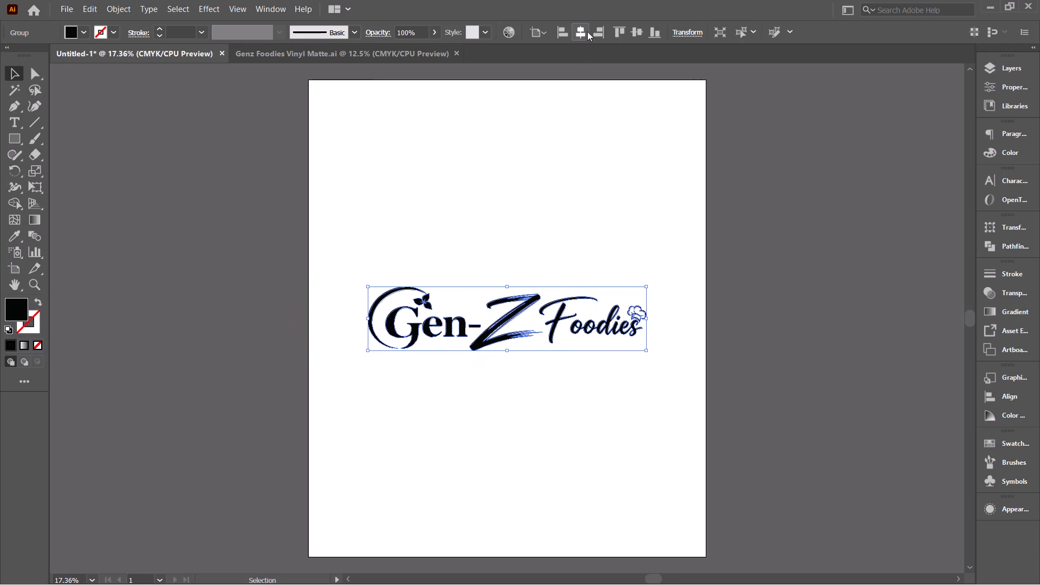
# Center the logo horizontally and move it straight up about 13.9 in, near the artboard's top edge, then deselect it.
pyautogui.click(587, 31)
pyautogui.moveTo(512, 317); pyautogui.dragTo(523, 191)
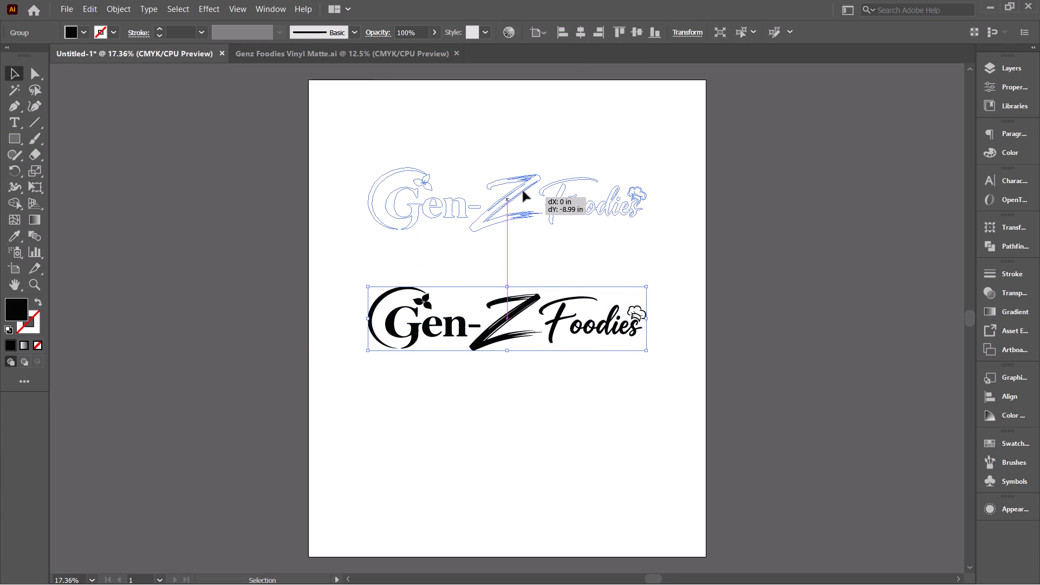
pyautogui.moveTo(523, 191); pyautogui.dragTo(518, 132)
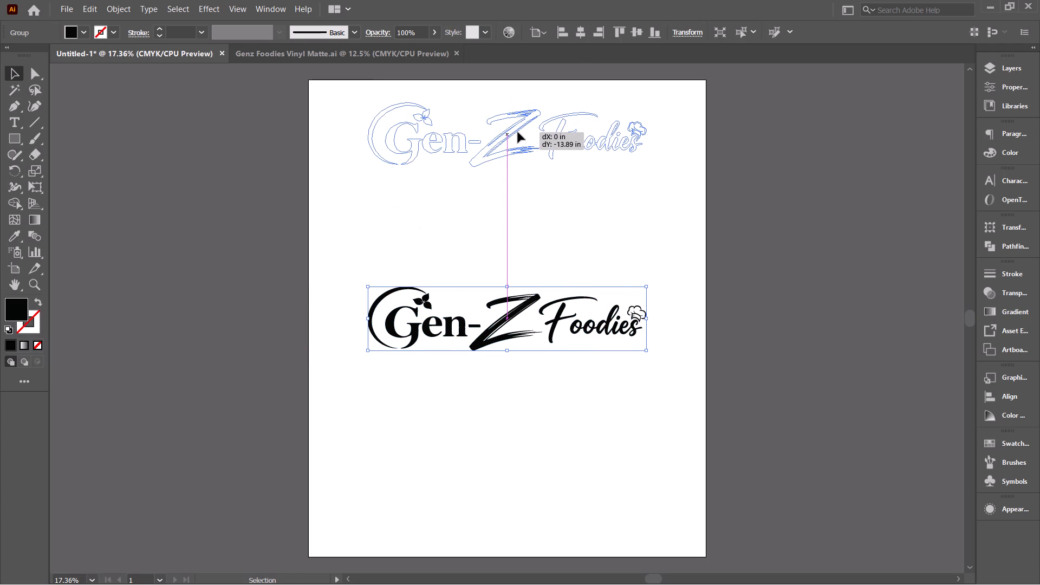
pyautogui.click(523, 228)
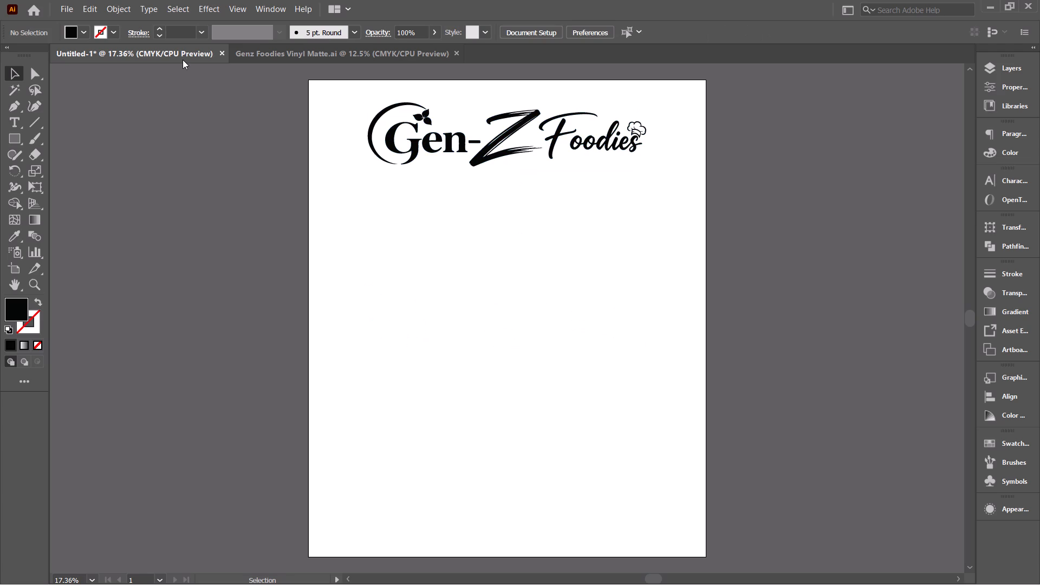
# Return to the Genz Foodies Vinyl Matte document.
pyautogui.click(183, 60)
pyautogui.click(243, 58)
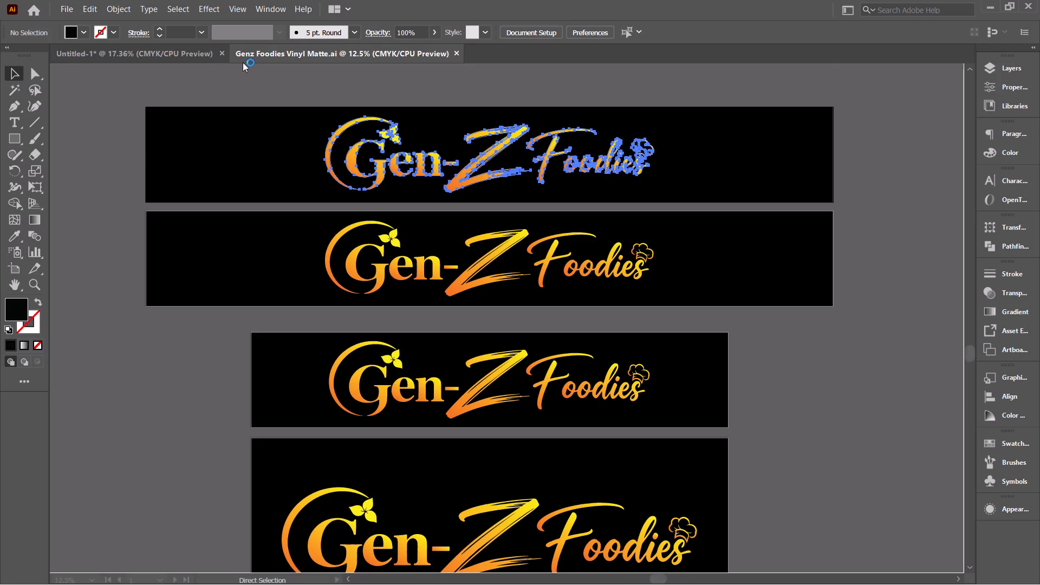
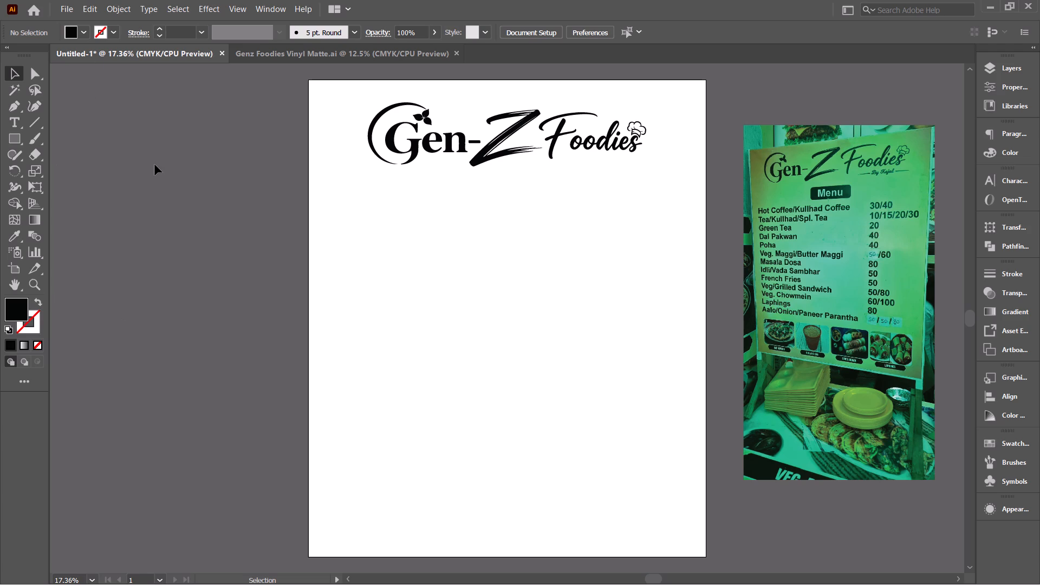
# Create a rectangle 30 in wide and 36 in high to serve as the menu board's background.
pyautogui.click(18, 136)
pyautogui.doubleClick(237, 194)
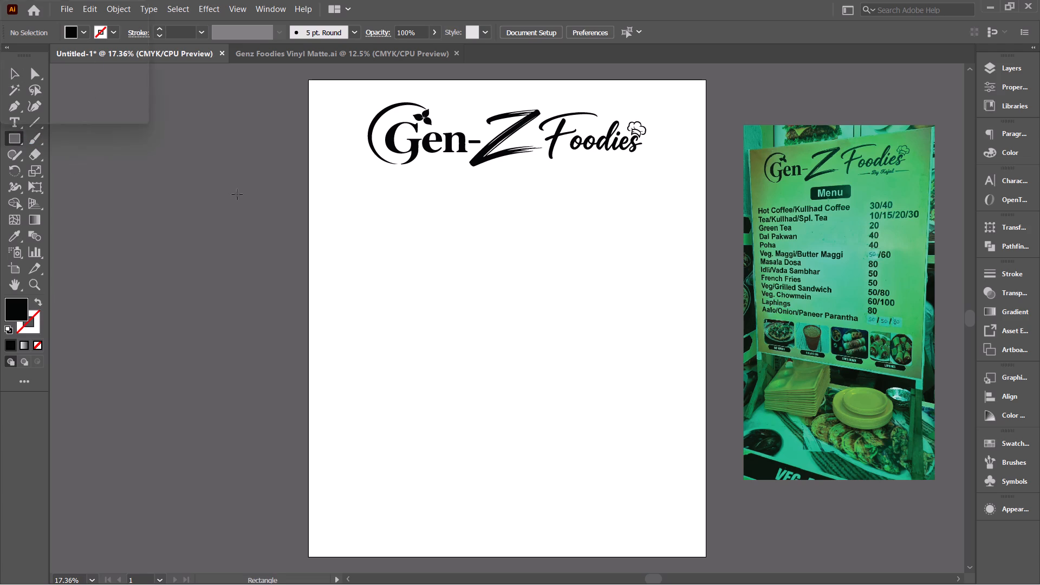
pyautogui.write('30')
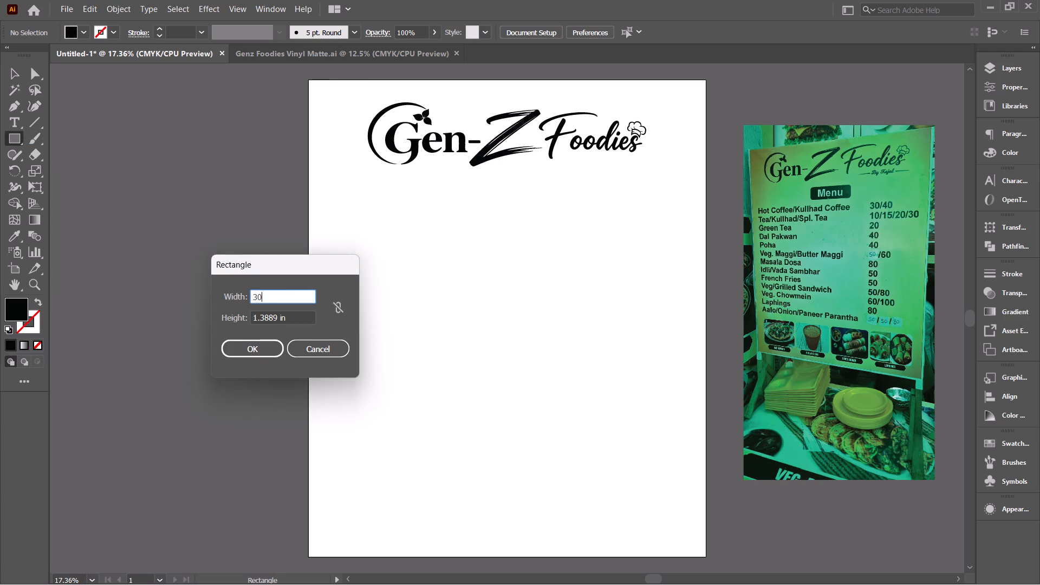
pyautogui.doubleClick(265, 313)
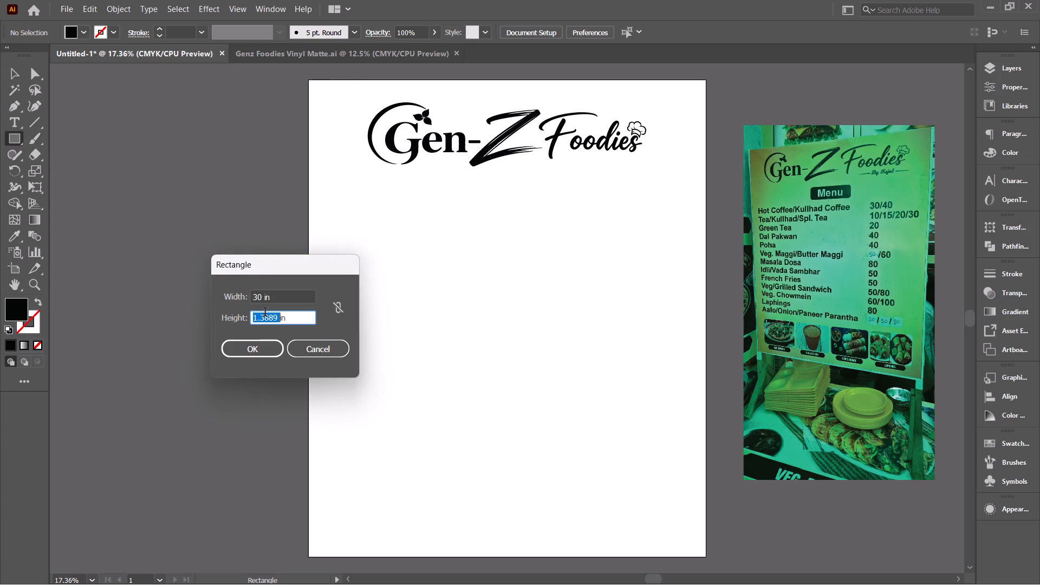
pyautogui.write('36')
pyautogui.press('Return')
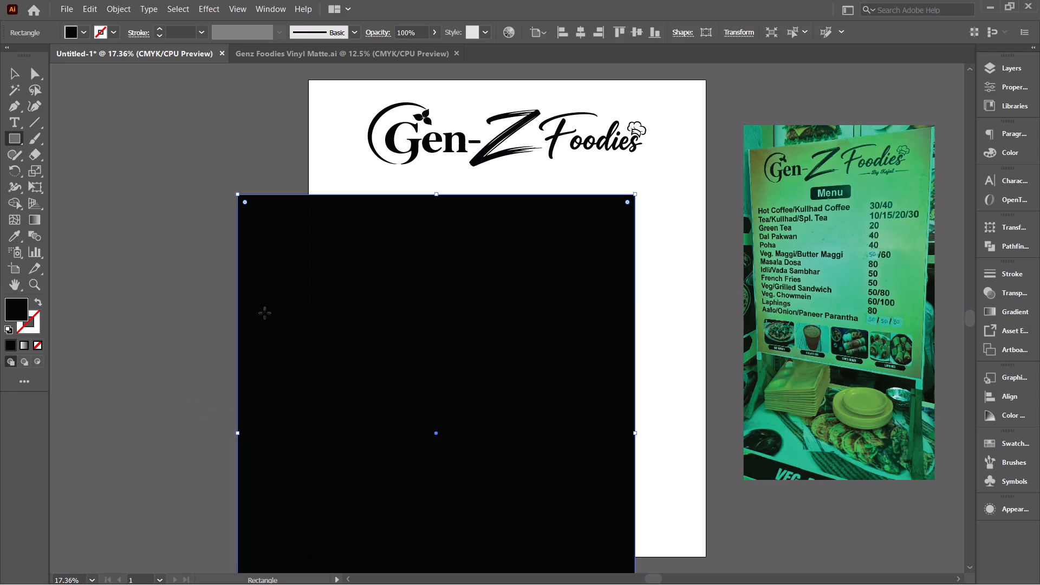
# Center the rectangle horizontally and vertically on the artboard and send it behind the logo.
pyautogui.click(577, 35)
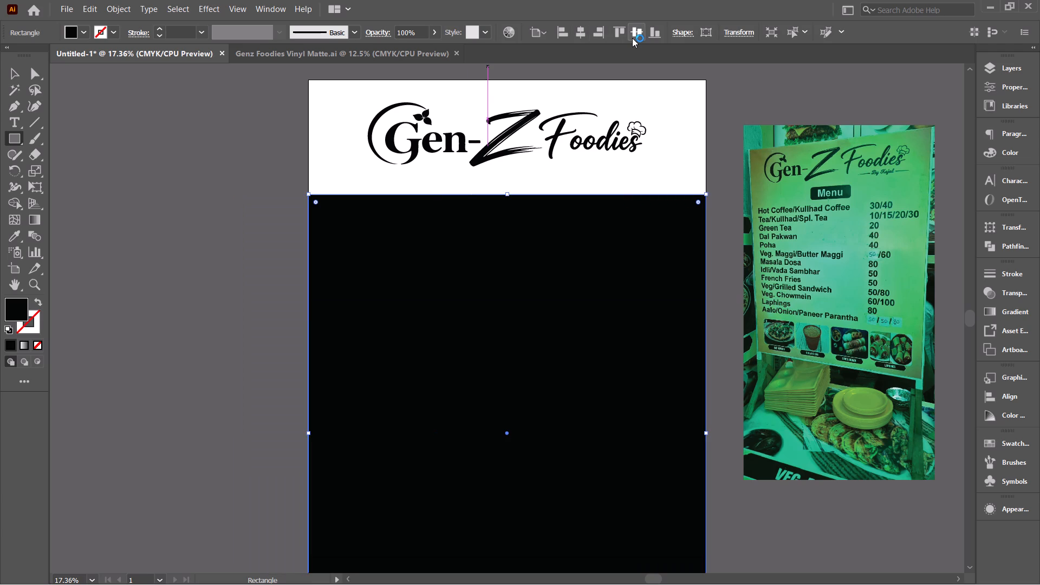
pyautogui.click(632, 34)
pyautogui.hotkey('ctrl', 'shift', '[')
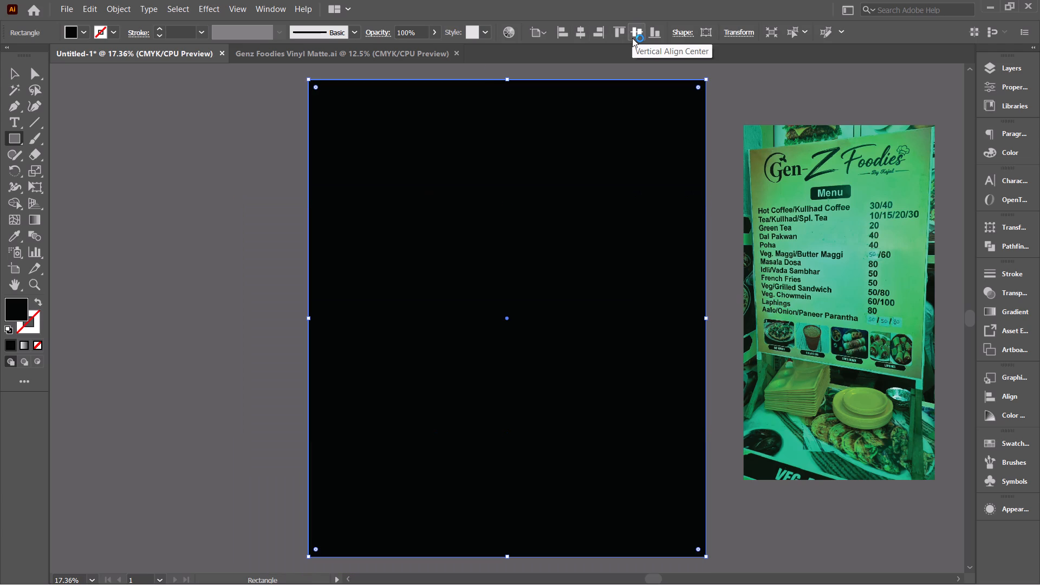
# Fill the background rectangle with the preset radial gradient swatch that fades from a clear center to black edges.
pyautogui.press('v')
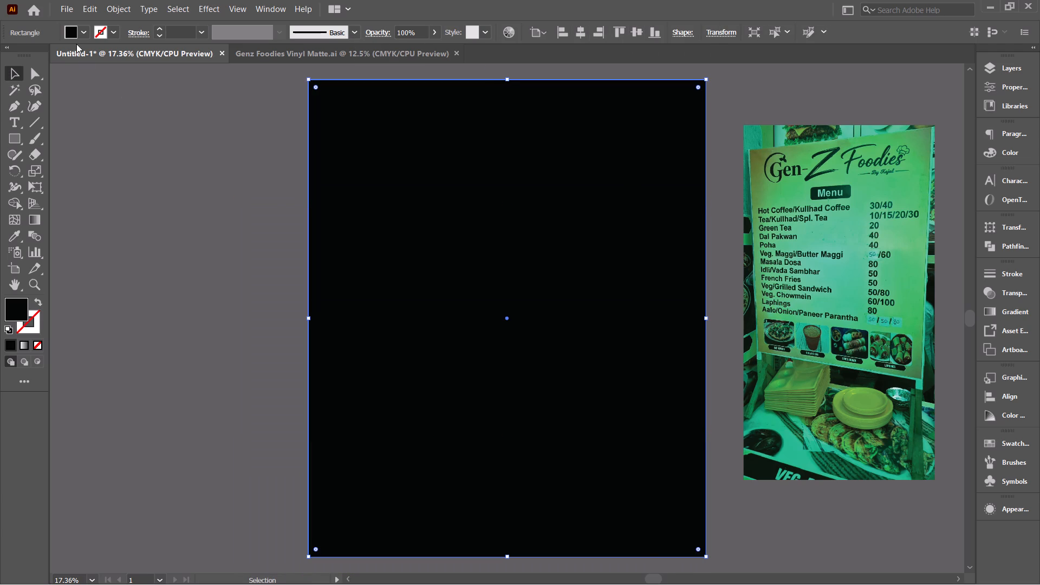
pyautogui.click(83, 33)
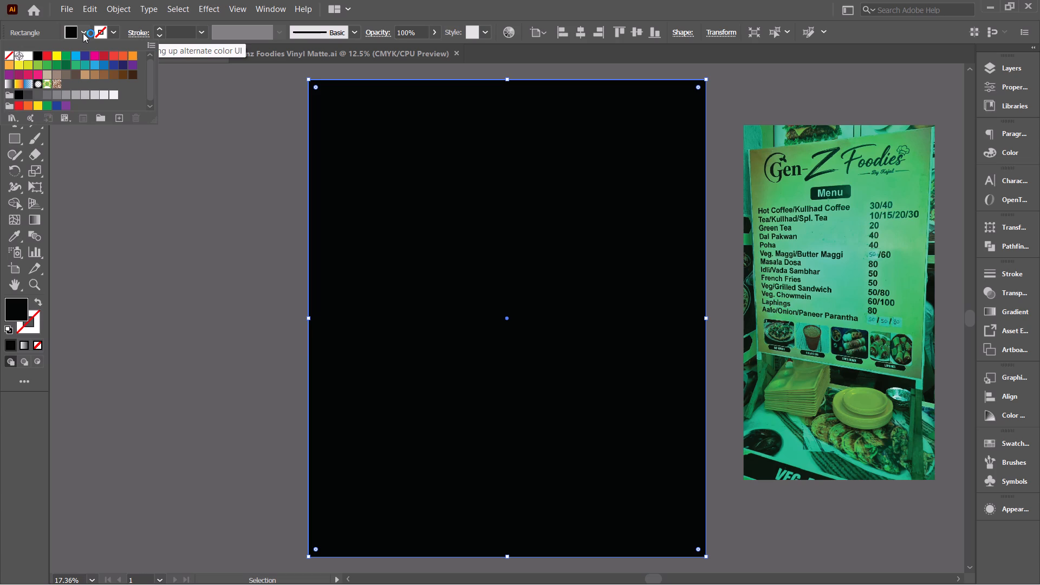
pyautogui.click(83, 33)
pyautogui.click(83, 33)
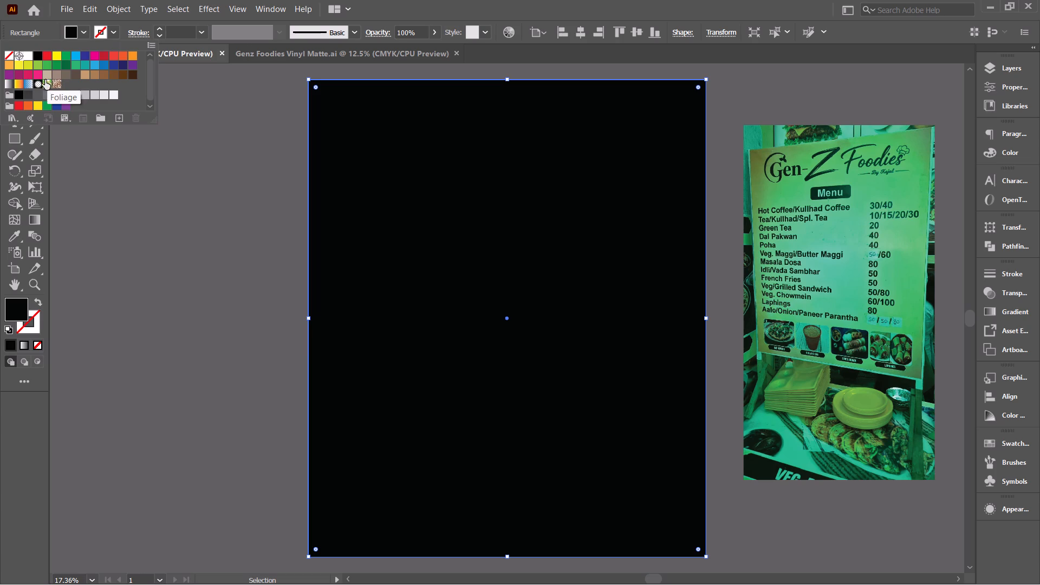
pyautogui.click(41, 81)
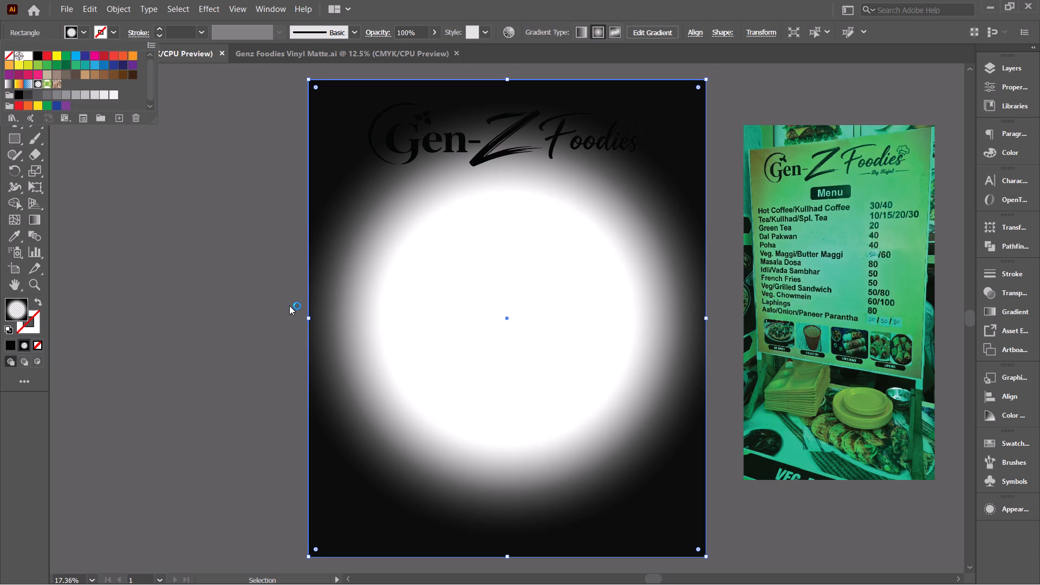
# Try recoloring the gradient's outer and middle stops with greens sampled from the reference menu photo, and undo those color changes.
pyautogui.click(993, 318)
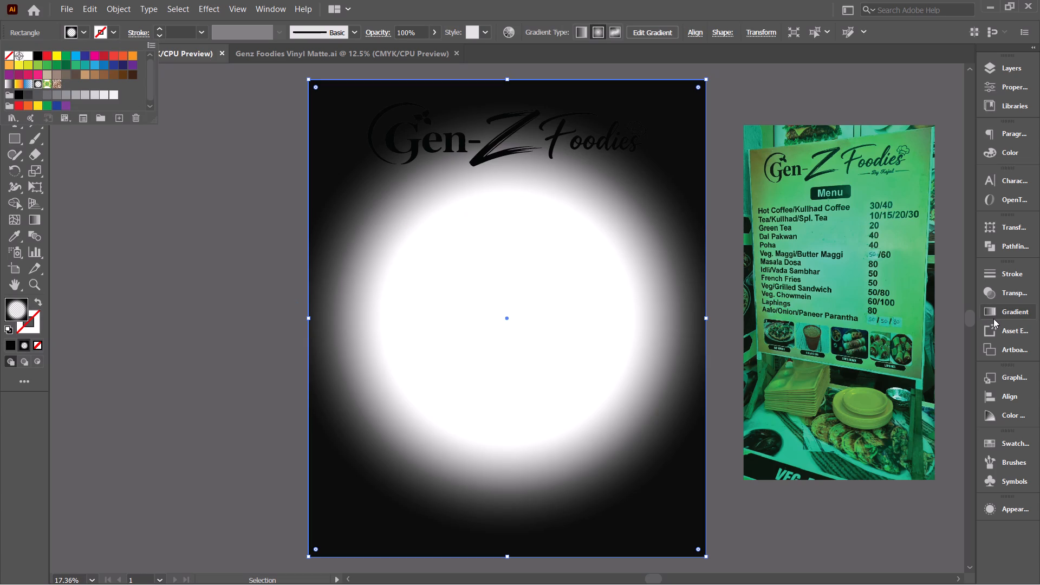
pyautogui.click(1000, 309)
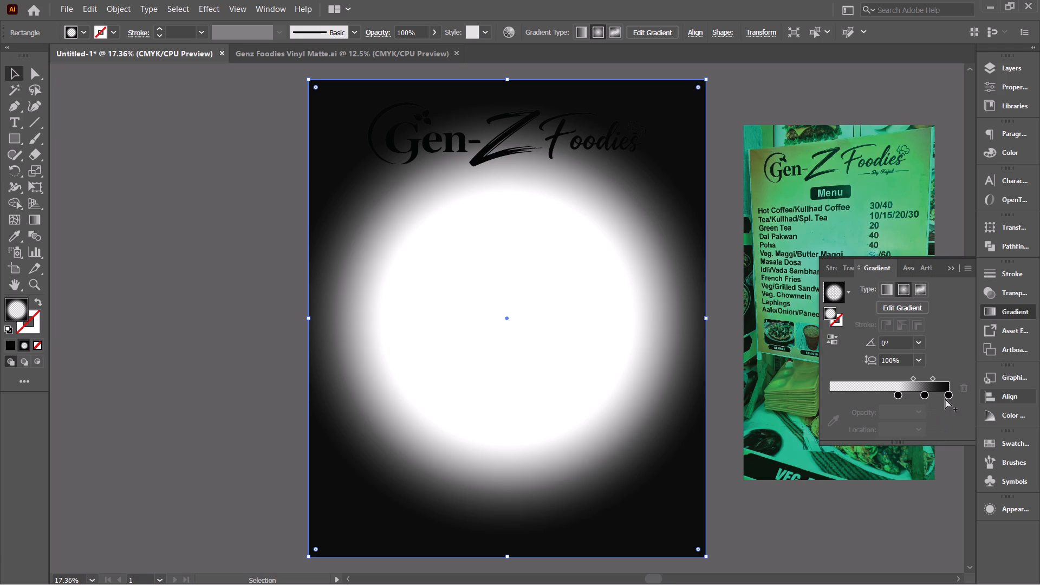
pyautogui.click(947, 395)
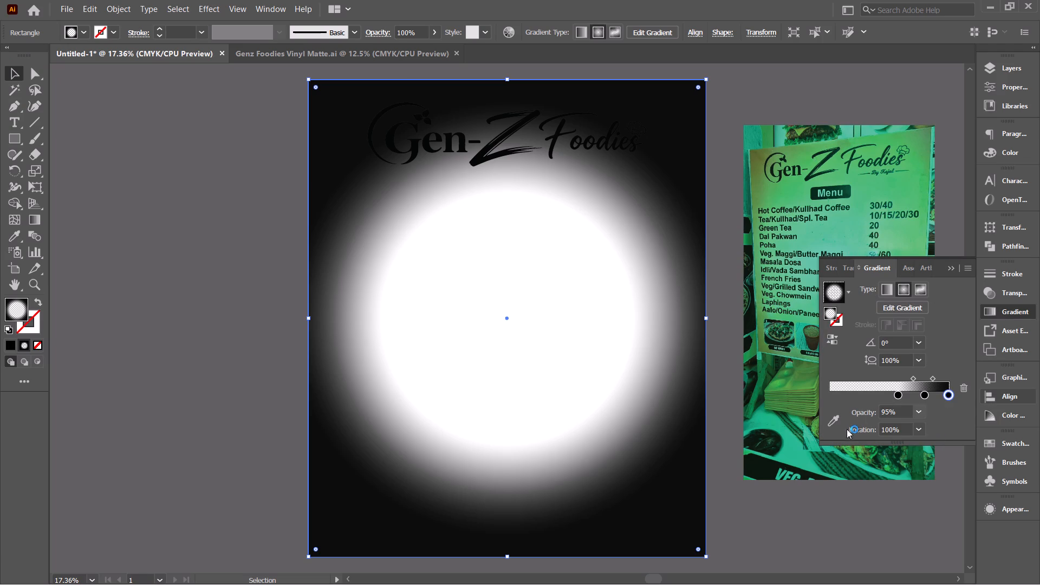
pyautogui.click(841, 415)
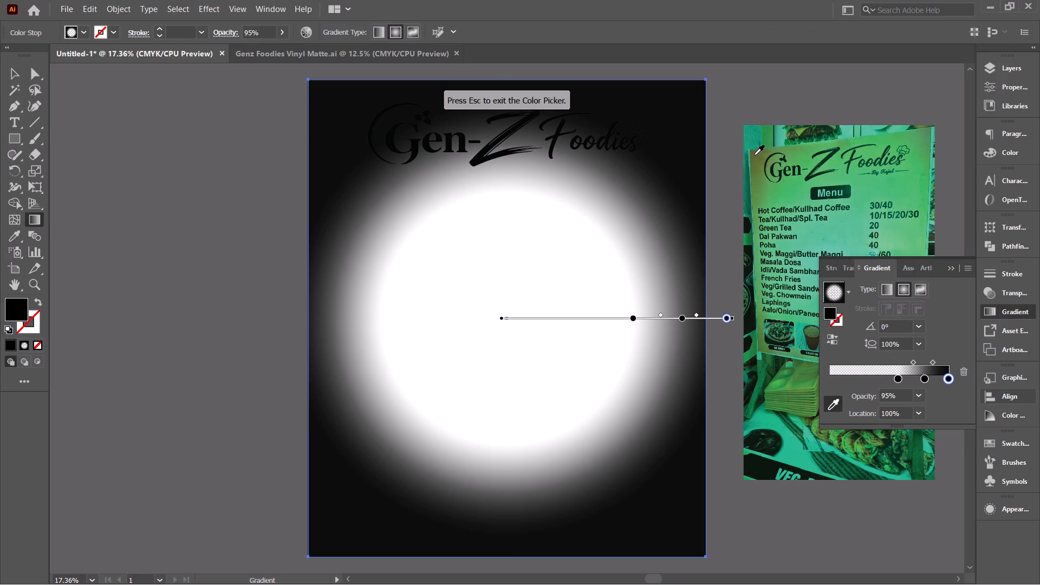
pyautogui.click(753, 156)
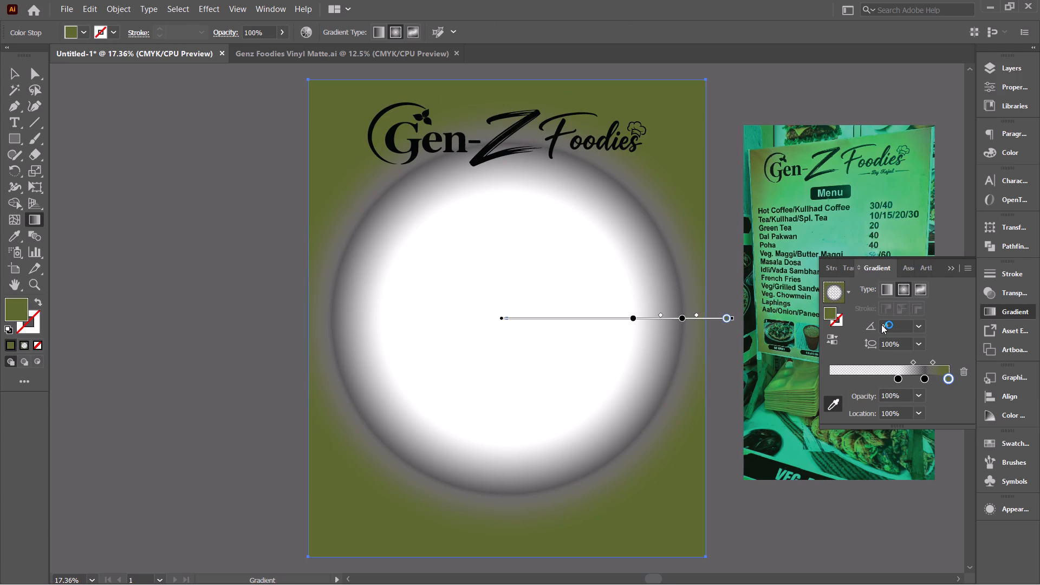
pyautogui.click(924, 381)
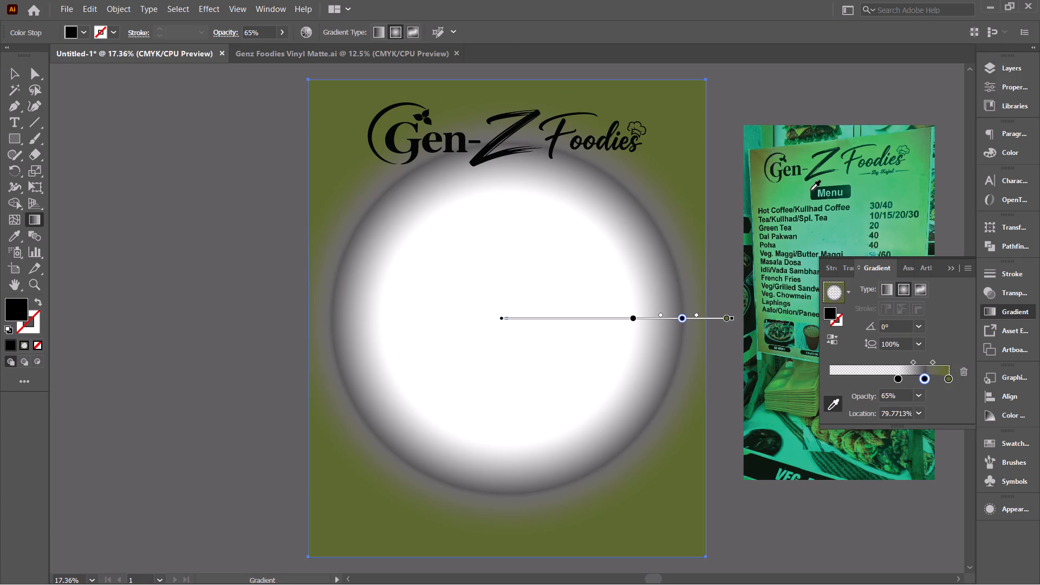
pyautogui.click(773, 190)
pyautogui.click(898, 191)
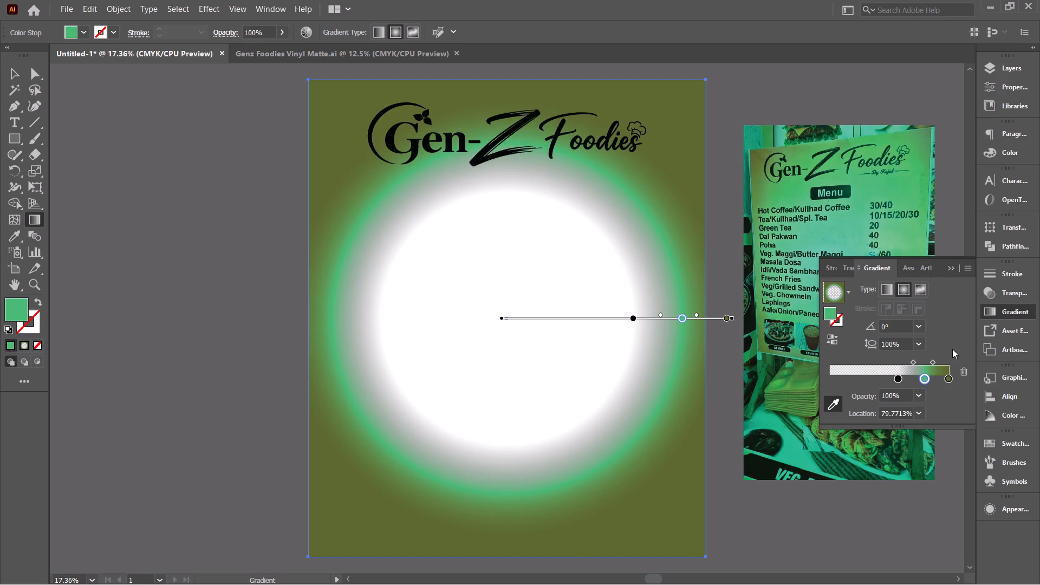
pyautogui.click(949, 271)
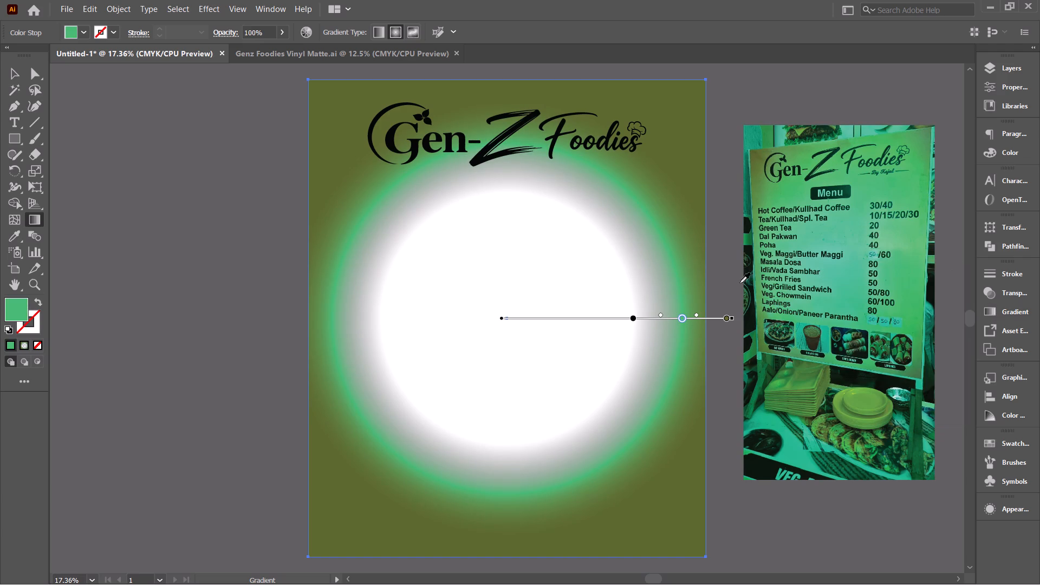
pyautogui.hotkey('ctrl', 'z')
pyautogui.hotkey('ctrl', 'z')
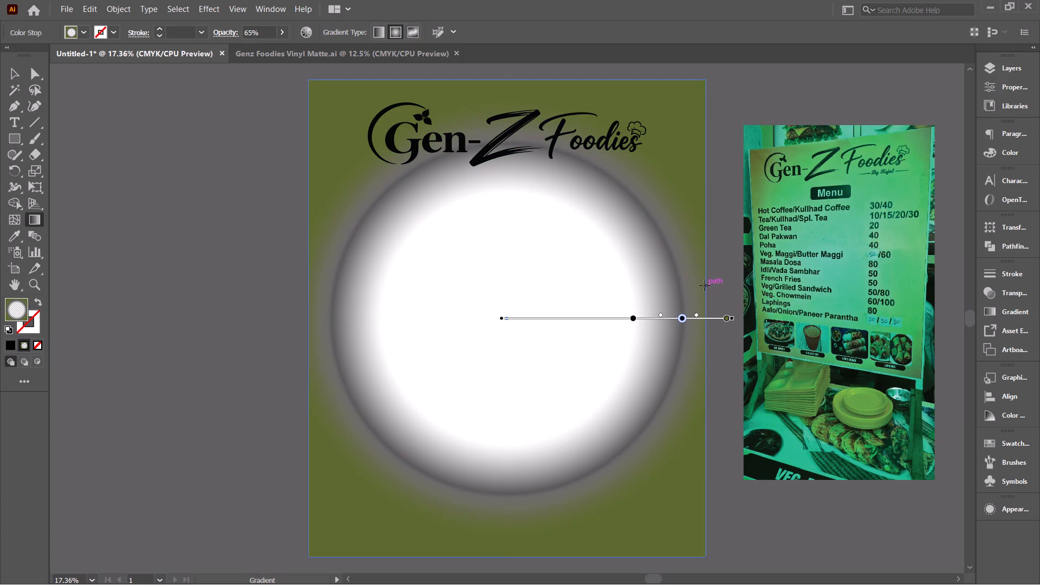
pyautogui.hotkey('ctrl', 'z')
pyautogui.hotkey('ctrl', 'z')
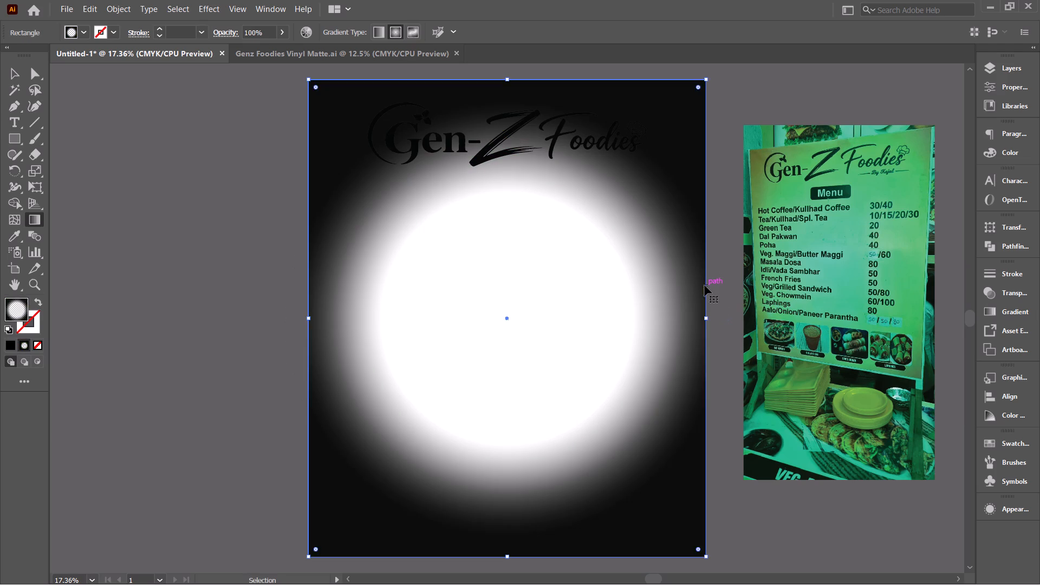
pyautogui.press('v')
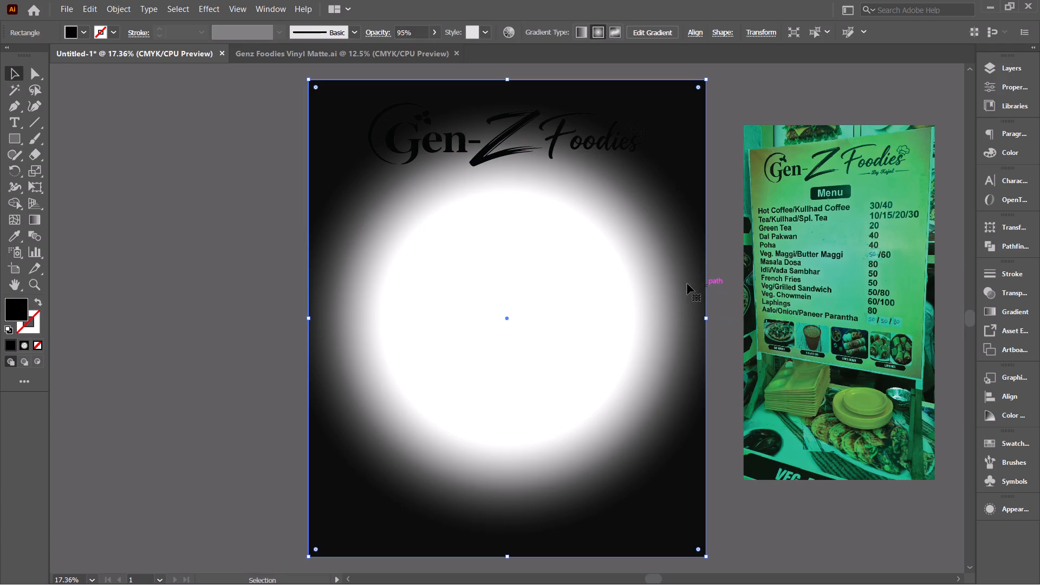
# Recolor the outer and middle stops of the background rectangle's radial gradient with the light orange swatch.
pyautogui.click(658, 242)
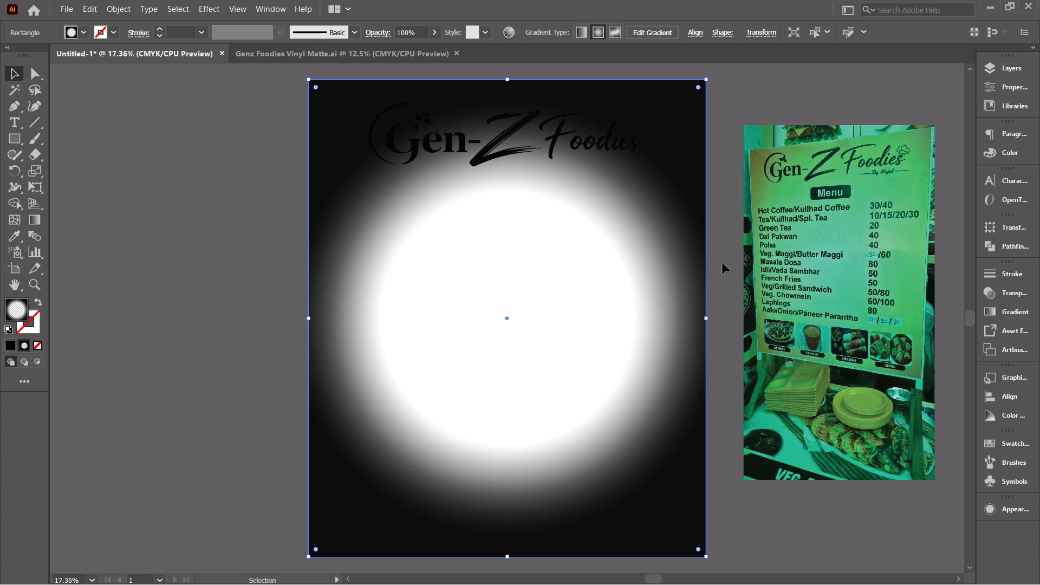
pyautogui.click(663, 209)
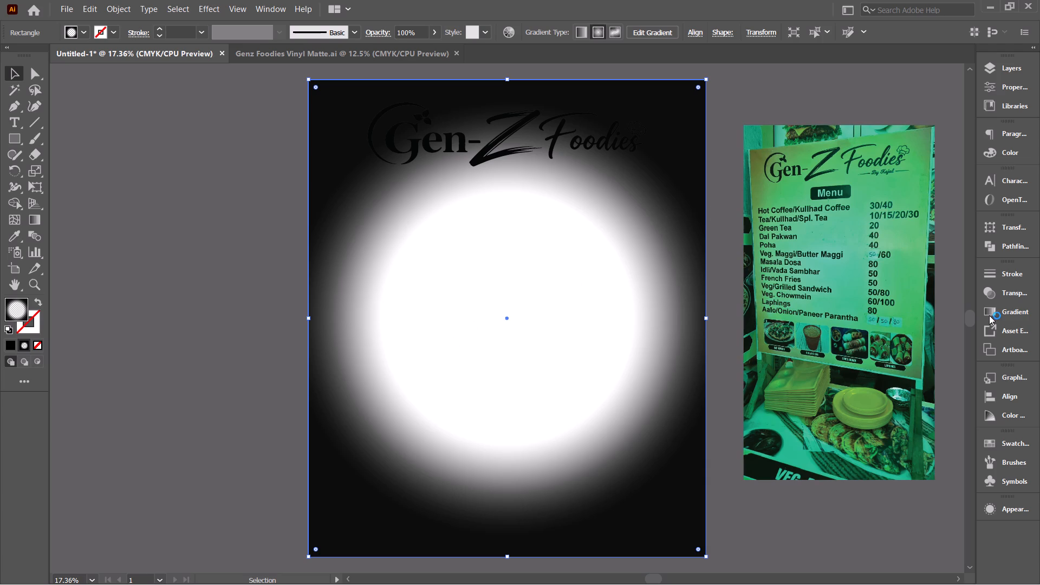
pyautogui.click(989, 314)
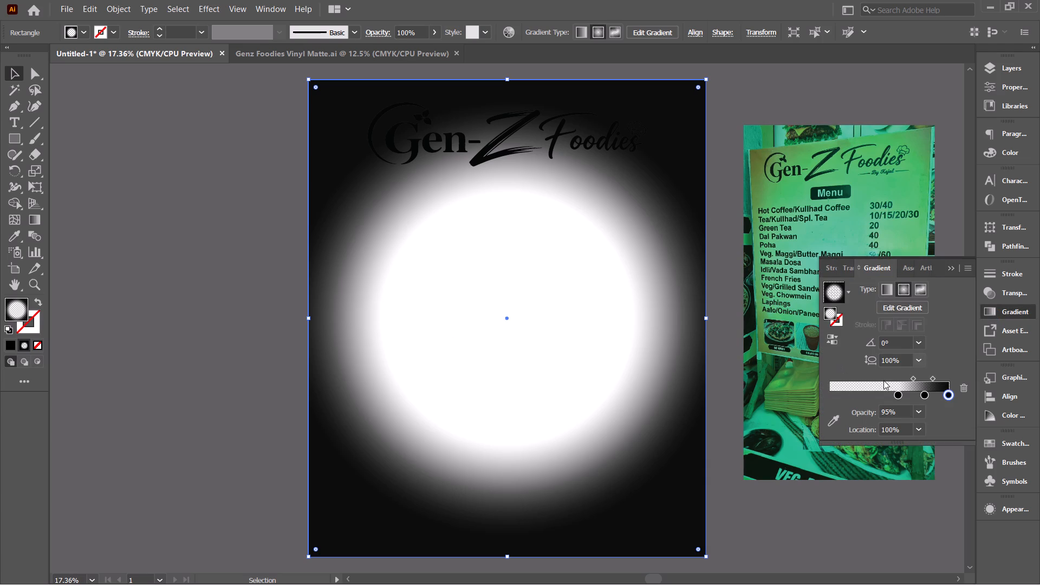
pyautogui.doubleClick(949, 395)
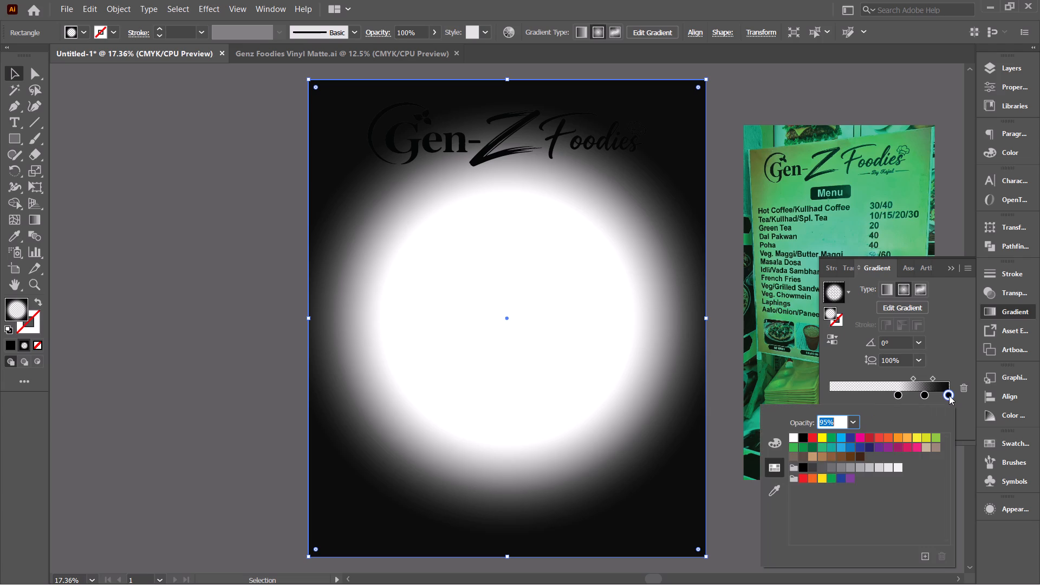
pyautogui.click(907, 441)
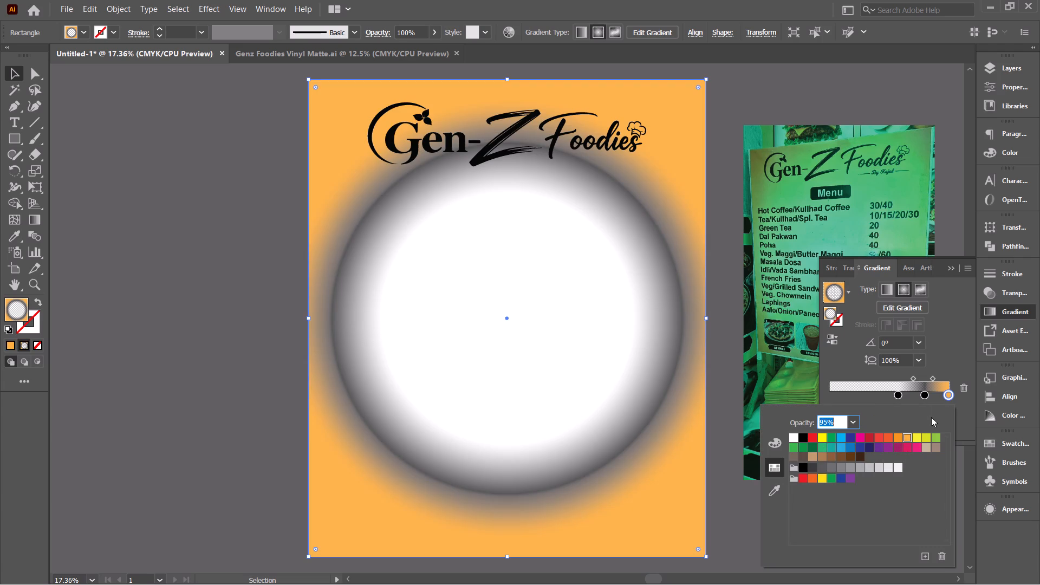
pyautogui.click(926, 395)
pyautogui.doubleClick(926, 395)
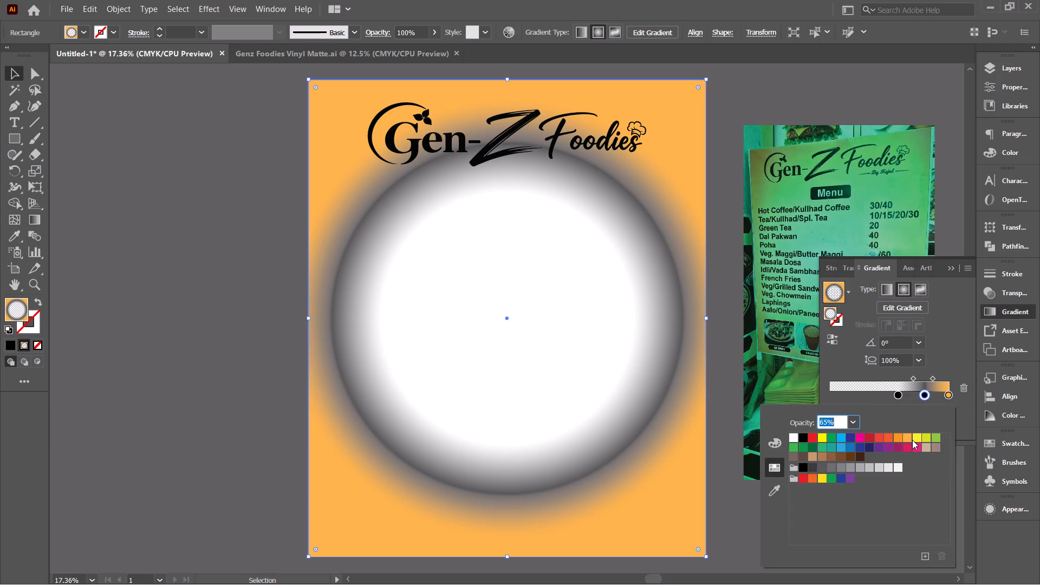
pyautogui.click(908, 438)
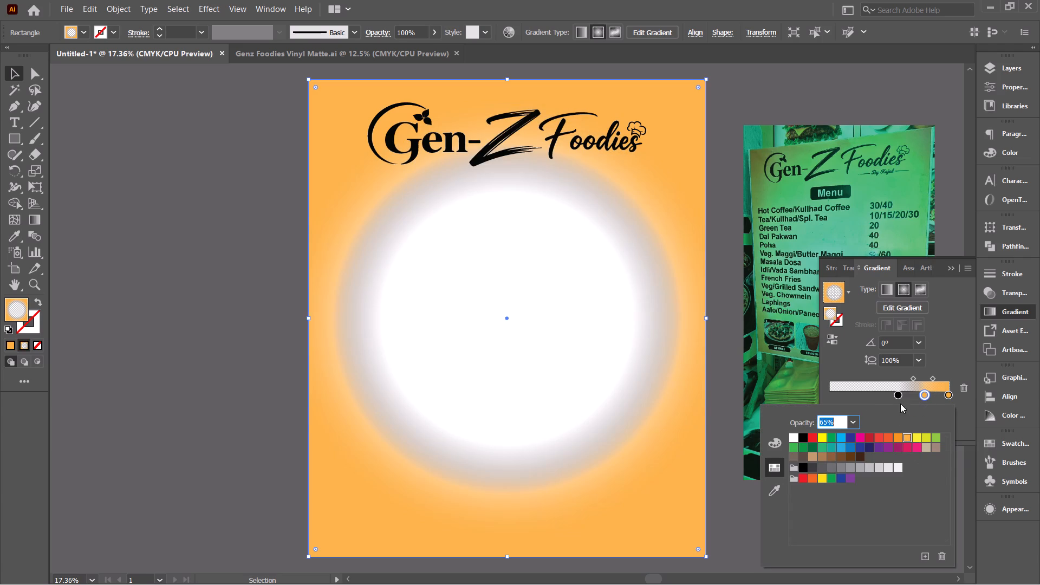
# Recolor the gradient's remaining black inner stop, trying the yellow C=5 M=0 Y=90 K=0 swatch before settling on the adjacent yellow-green one.
pyautogui.doubleClick(899, 397)
pyautogui.tripleClick(899, 397)
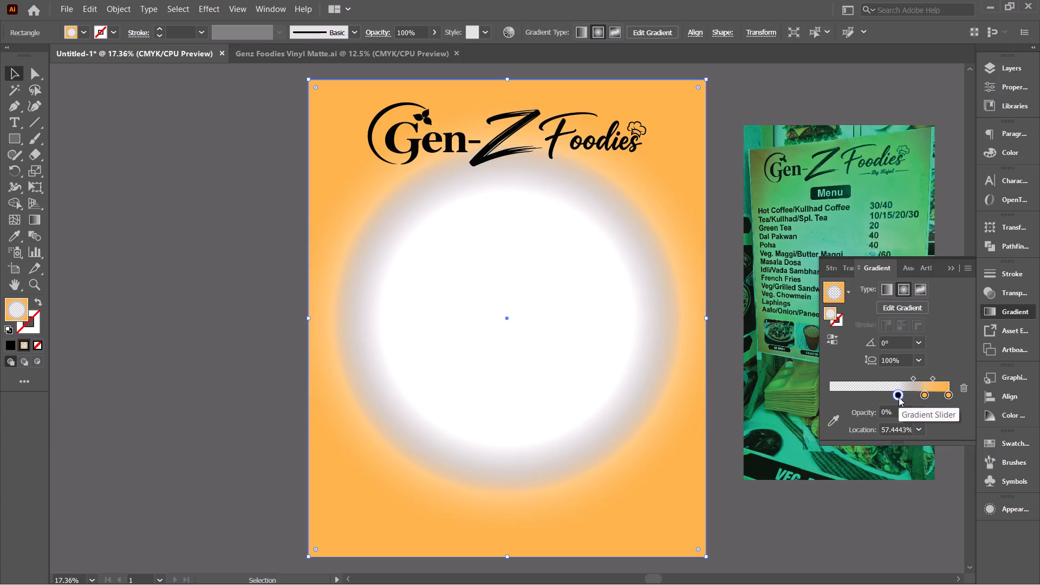
pyautogui.click(899, 397)
pyautogui.doubleClick(899, 397)
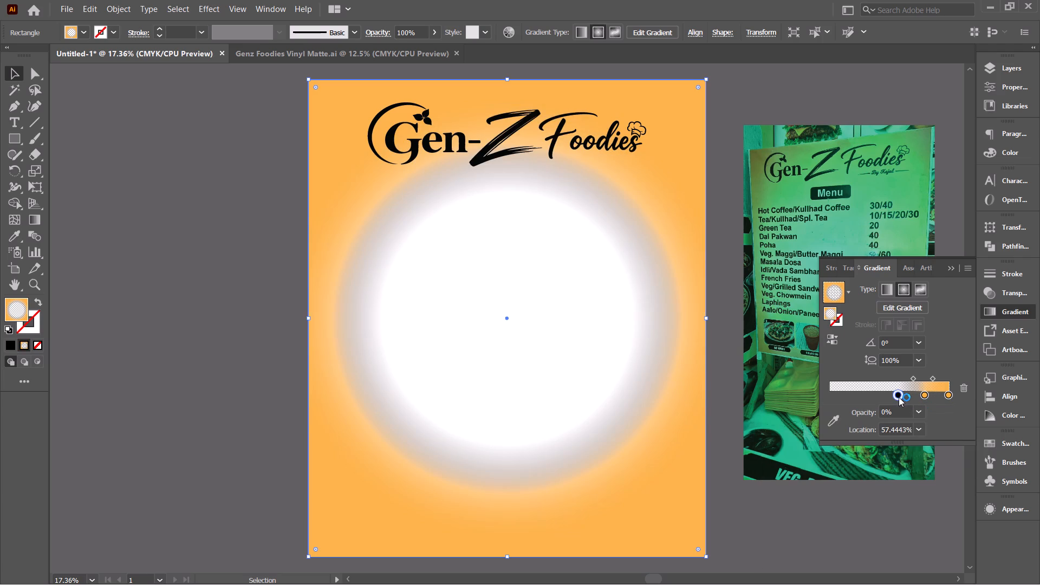
pyautogui.click(899, 397)
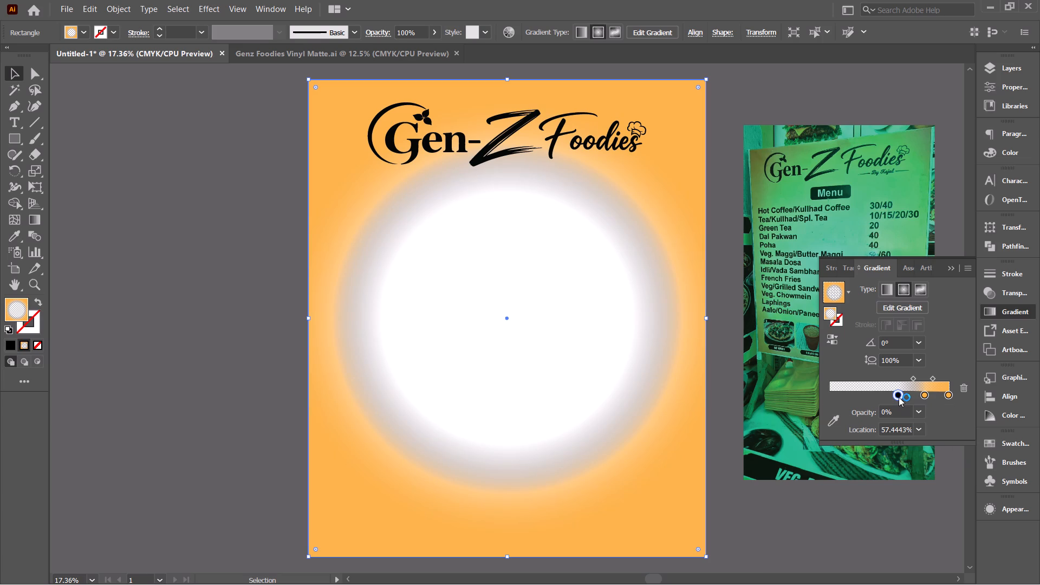
pyautogui.doubleClick(899, 397)
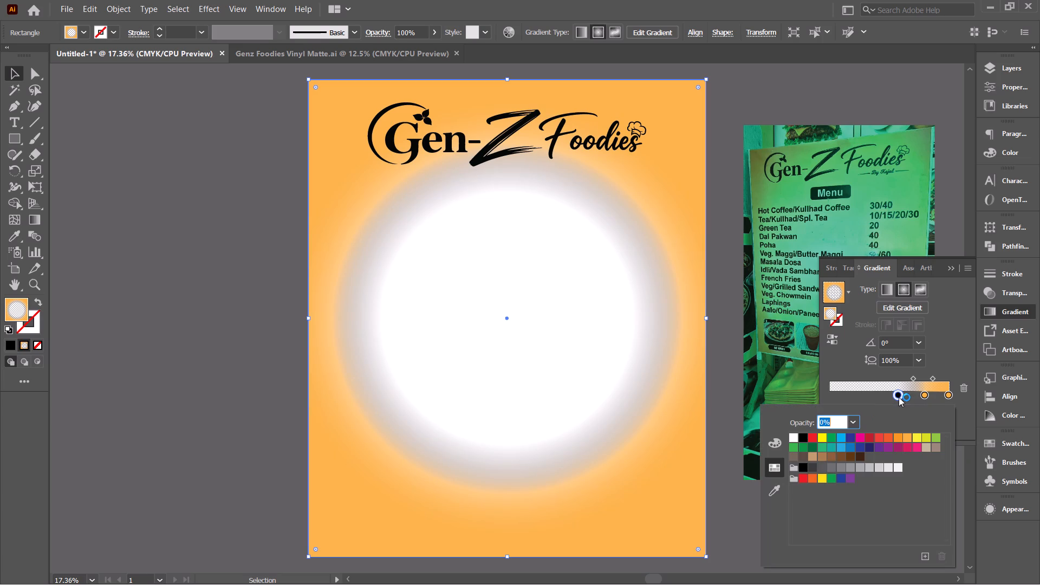
pyautogui.click(915, 438)
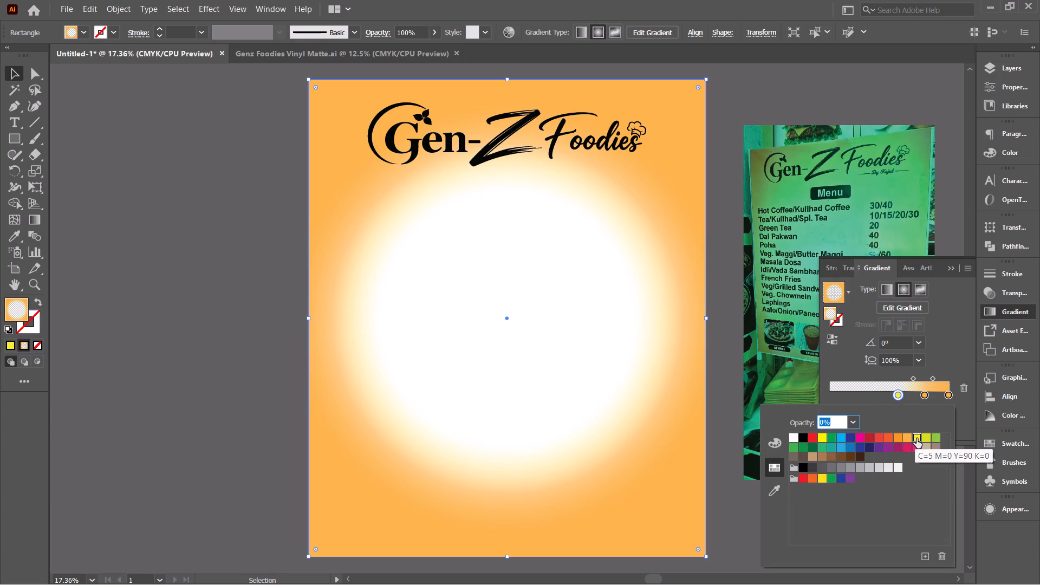
pyautogui.click(927, 440)
pyautogui.click(927, 440)
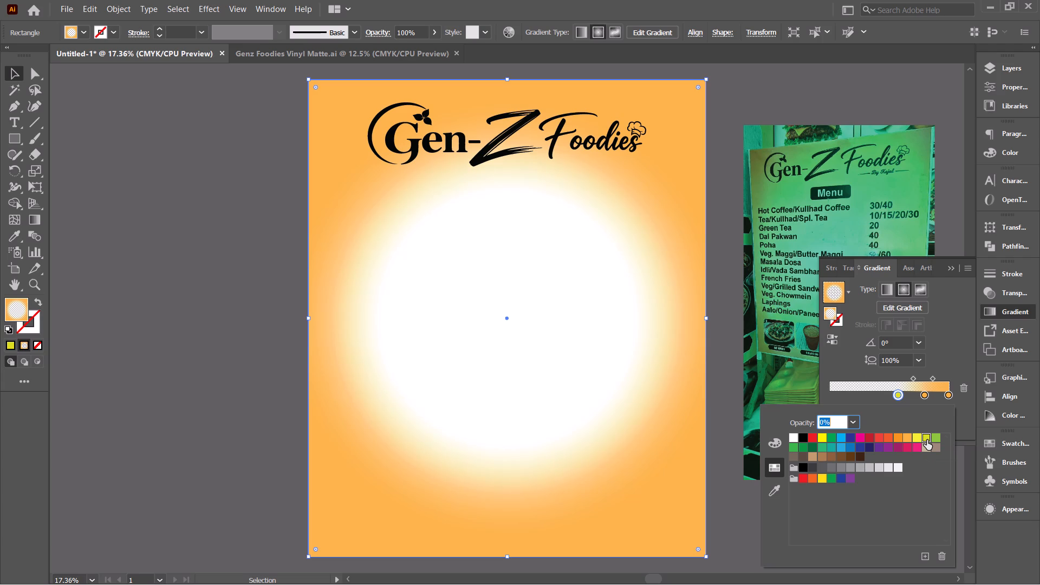
# Recolor the middle stop of the background rectangle's radial gradient with the yellow C=5 M=0 Y=90 K=0 swatch.
pyautogui.click(922, 398)
pyautogui.doubleClick(922, 398)
pyautogui.doubleClick(922, 398)
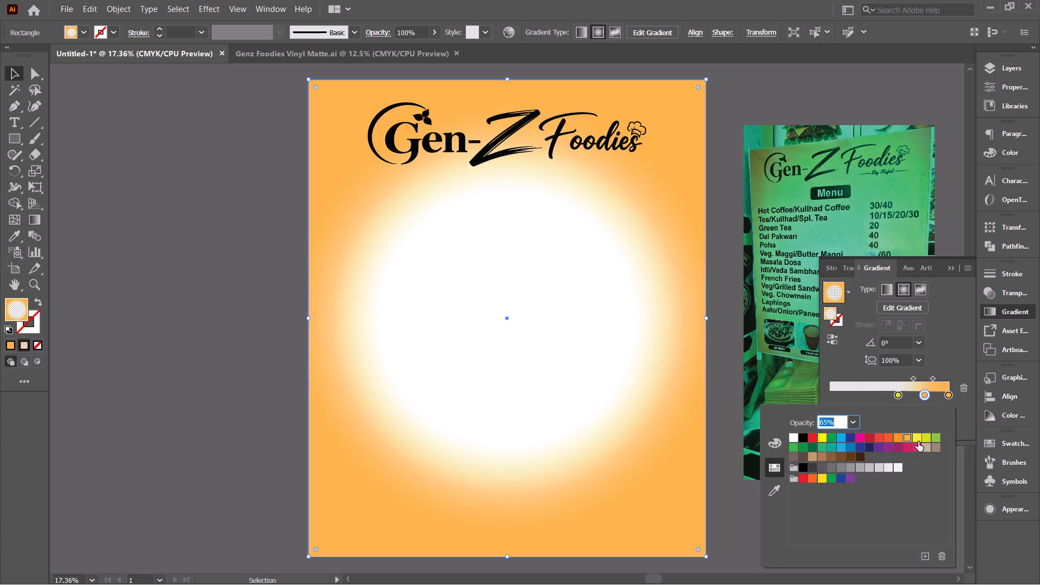
pyautogui.click(917, 438)
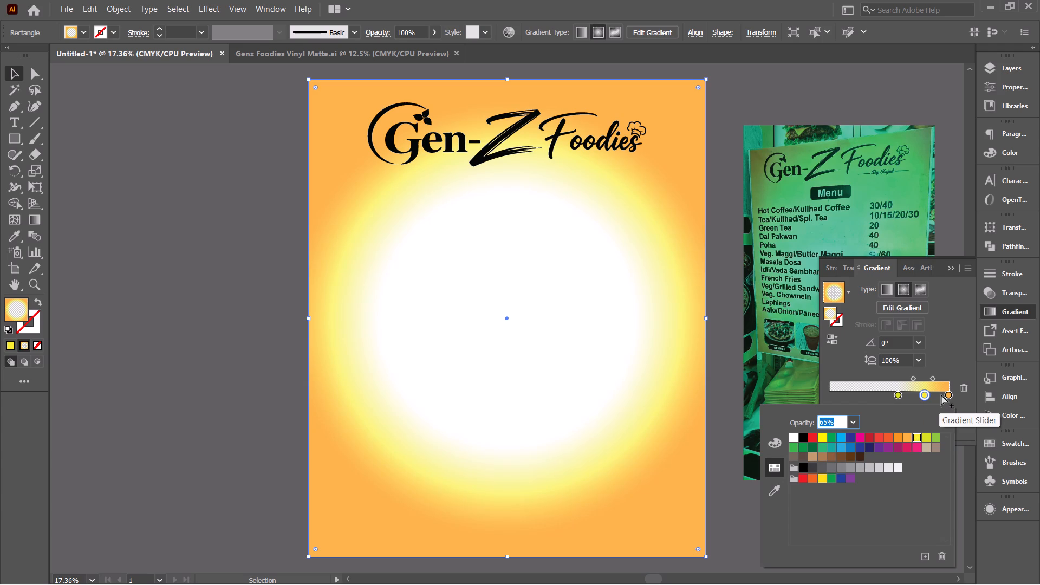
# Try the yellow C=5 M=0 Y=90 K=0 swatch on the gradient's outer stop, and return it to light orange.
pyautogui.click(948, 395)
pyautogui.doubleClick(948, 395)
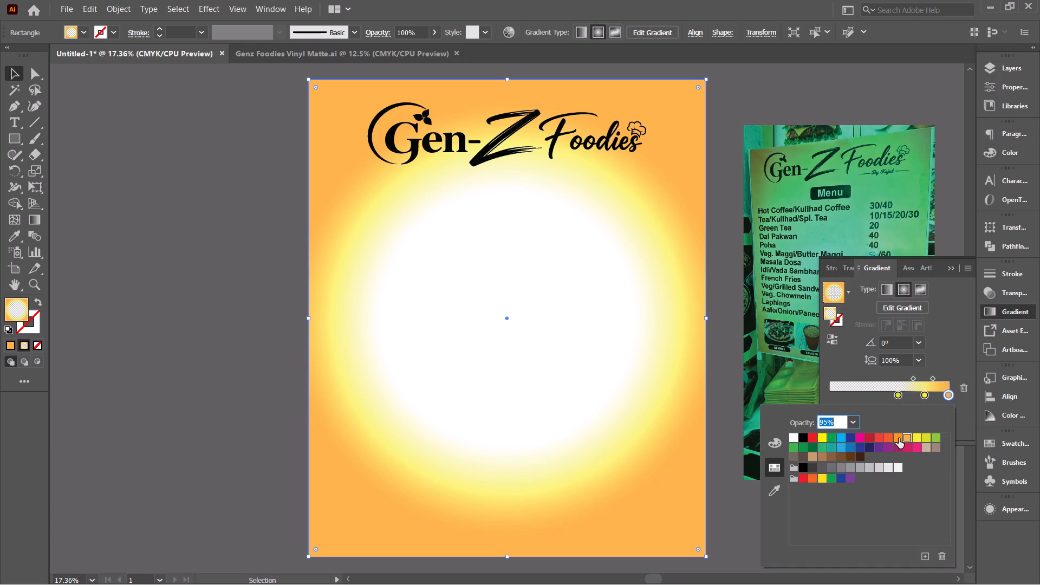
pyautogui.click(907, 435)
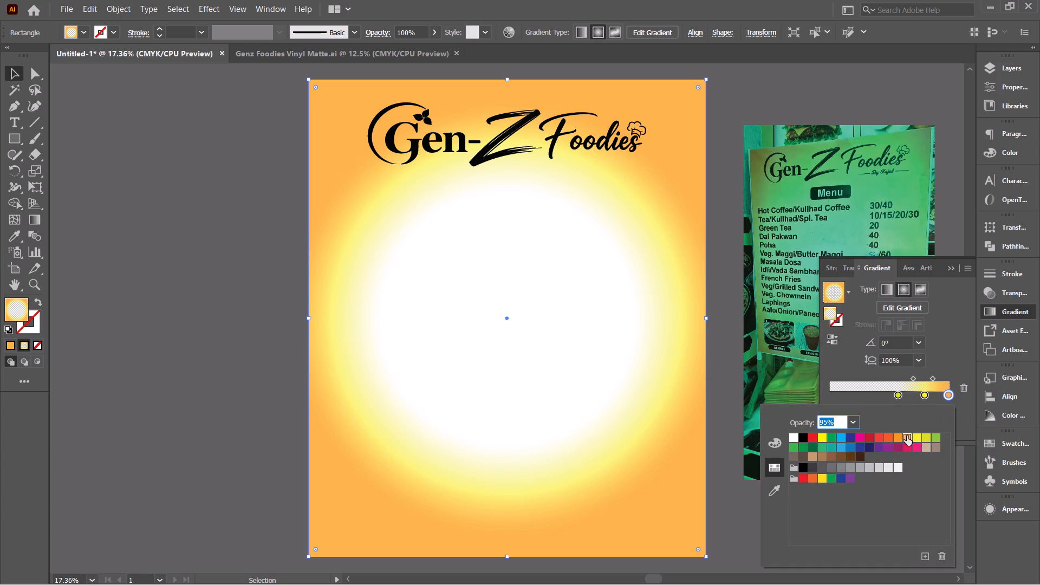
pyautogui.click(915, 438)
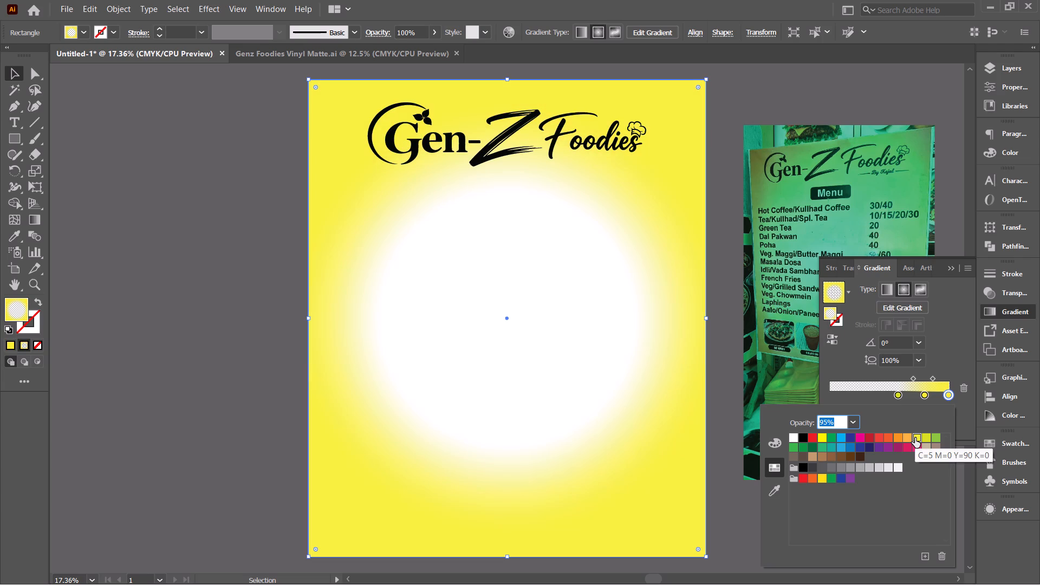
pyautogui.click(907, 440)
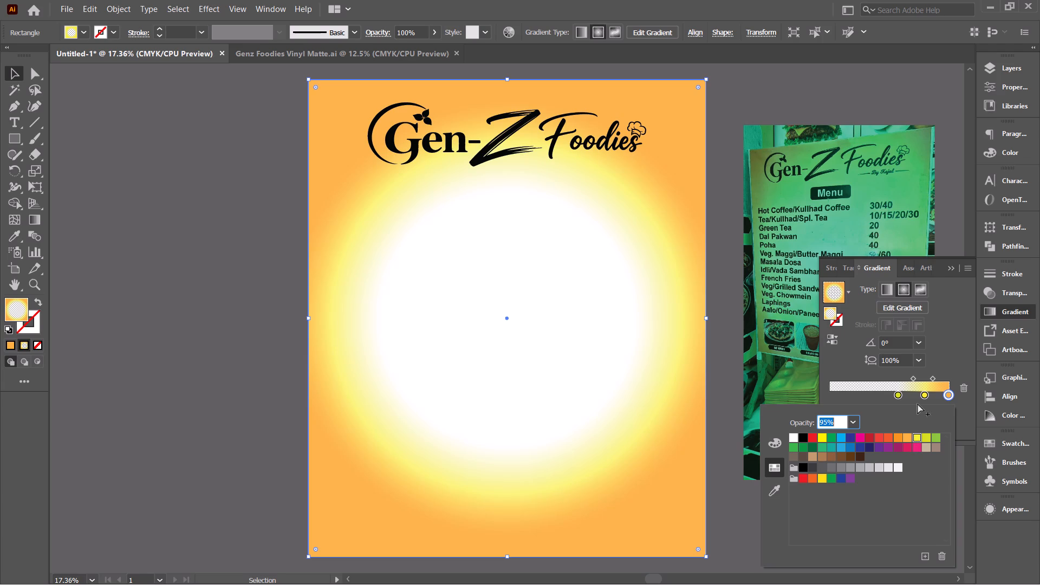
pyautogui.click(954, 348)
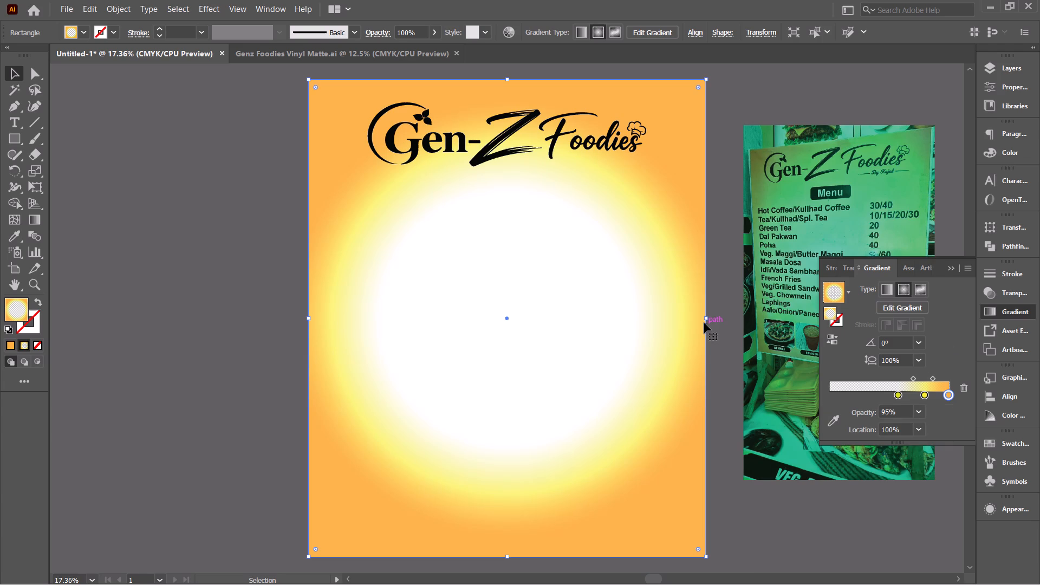
# Edit the background rectangle's gradient on the artwork, moving its inner yellow-green stop toward the center to about 20%.
pyautogui.click(704, 323)
pyautogui.click(900, 313)
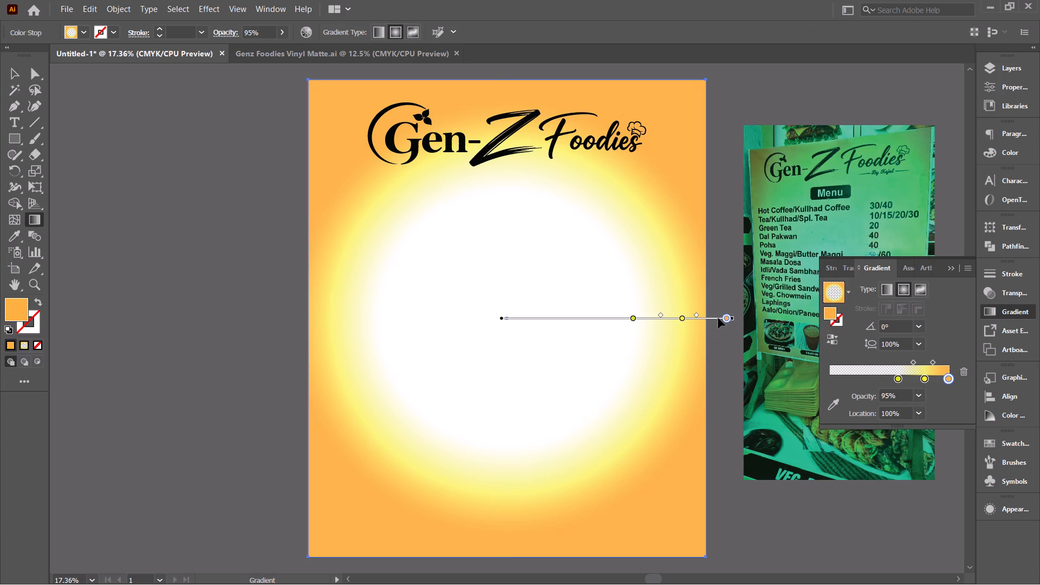
pyautogui.moveTo(633, 318); pyautogui.dragTo(586, 318)
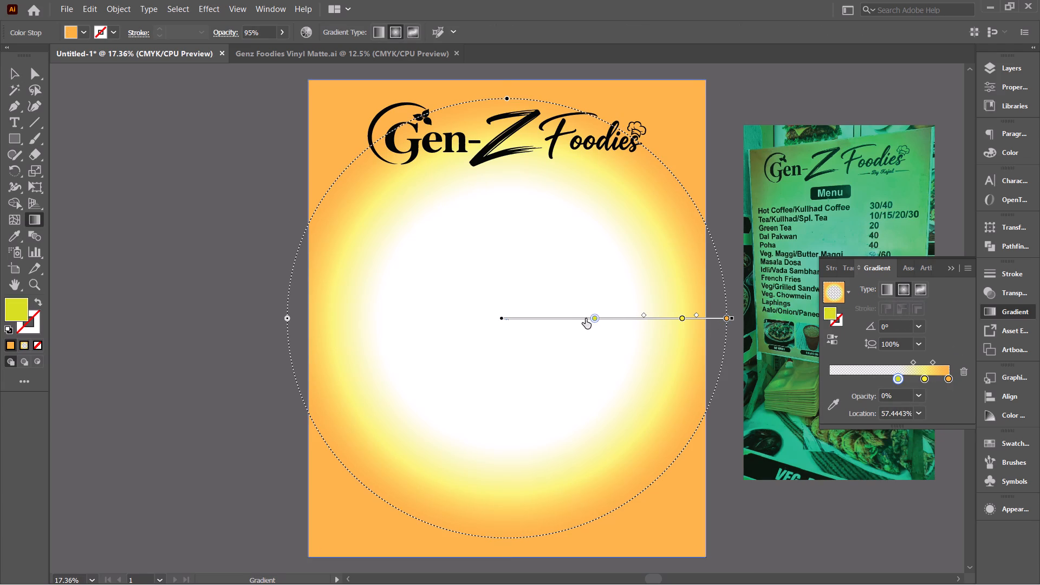
pyautogui.moveTo(586, 318); pyautogui.dragTo(578, 318)
pyautogui.moveTo(578, 318); pyautogui.dragTo(556, 316)
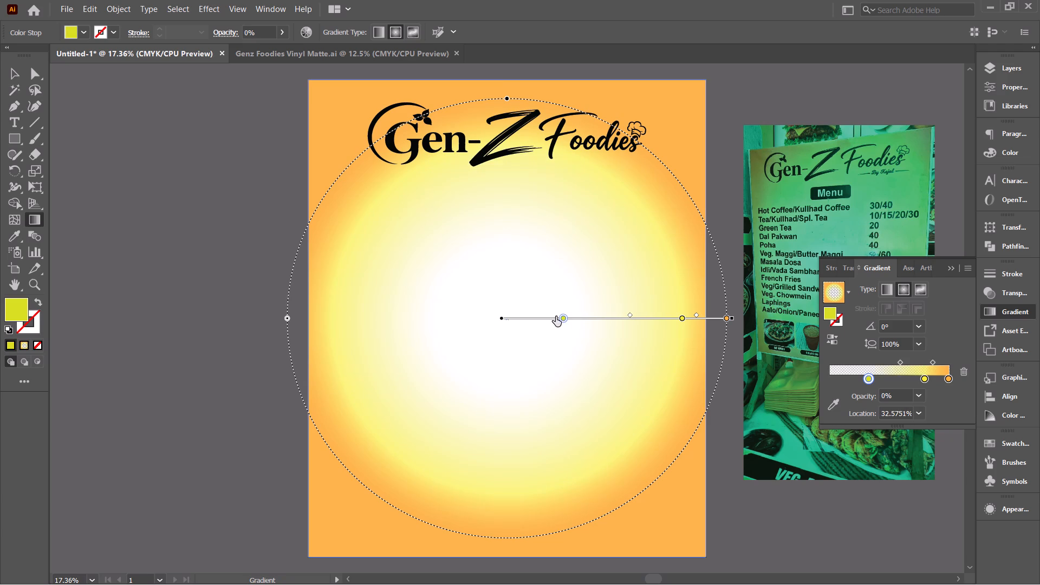
pyautogui.moveTo(556, 316); pyautogui.dragTo(551, 316)
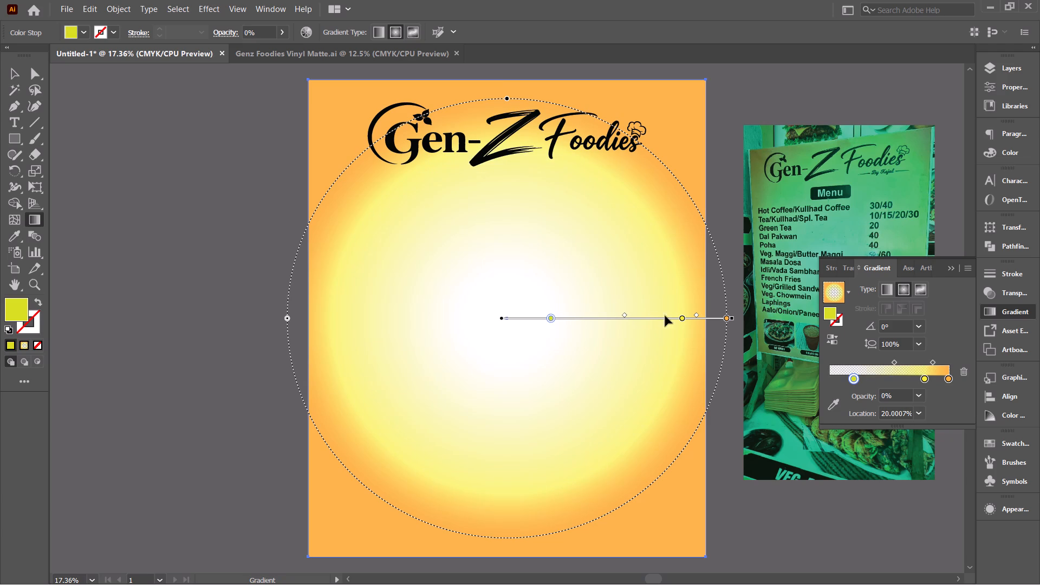
# Try the gradient's middle yellow stop at about 58%, and settle it back outward at about 79%.
pyautogui.moveTo(679, 317); pyautogui.dragTo(634, 321)
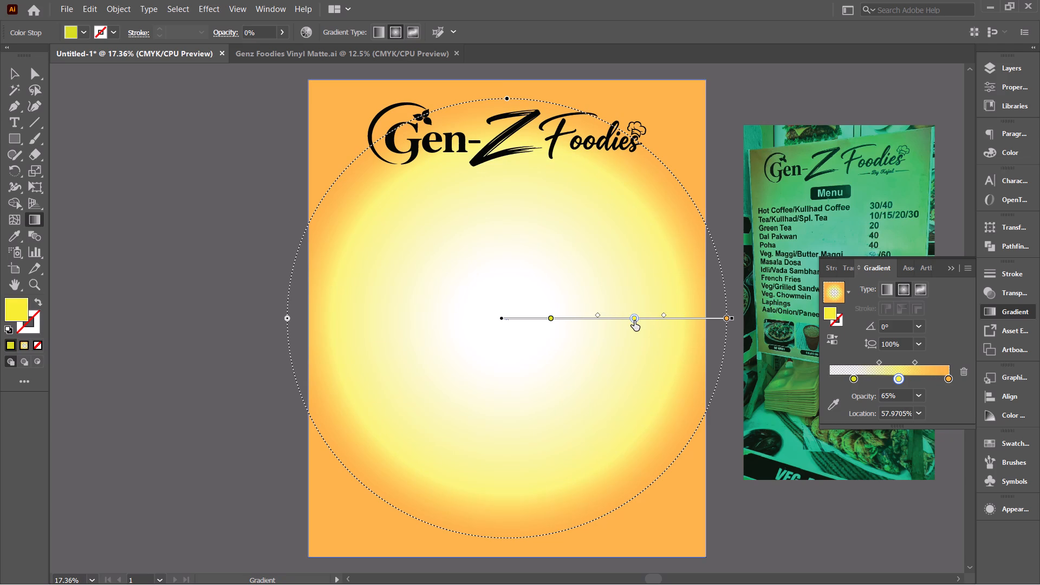
pyautogui.click(634, 321)
pyautogui.moveTo(634, 321); pyautogui.dragTo(708, 324)
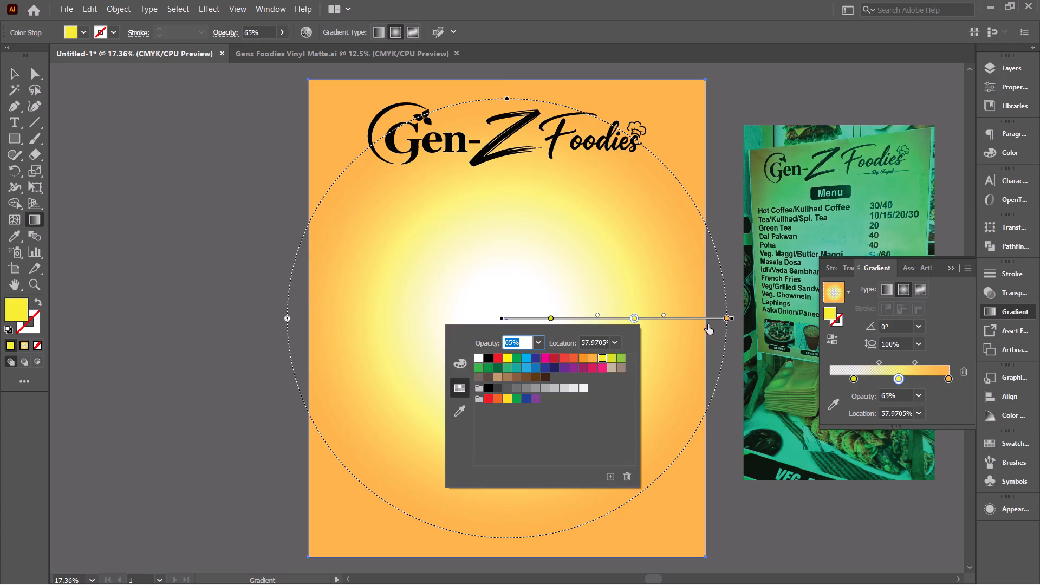
pyautogui.moveTo(708, 324); pyautogui.dragTo(710, 324)
pyautogui.click(635, 320)
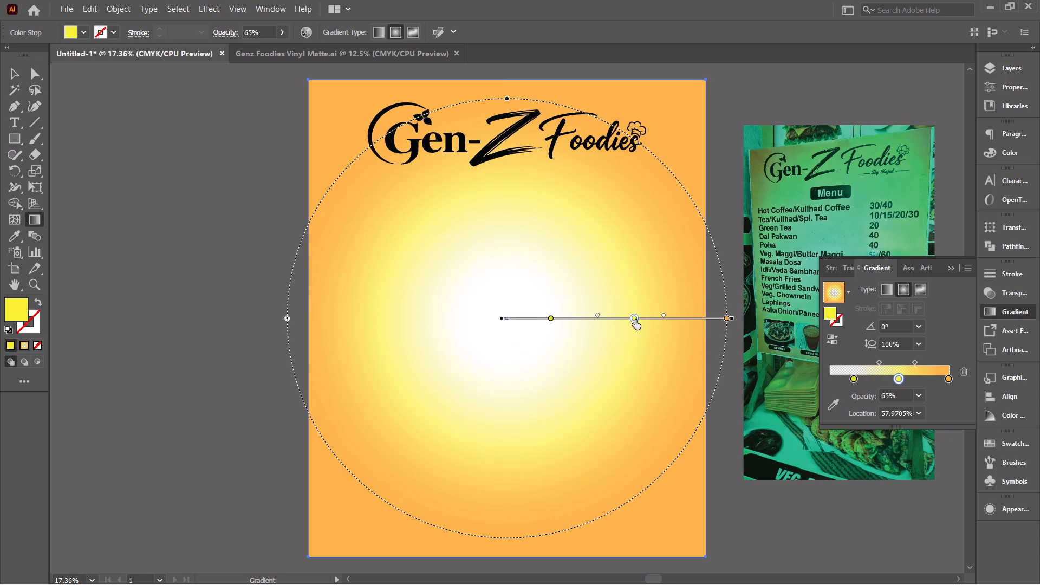
pyautogui.moveTo(635, 320); pyautogui.dragTo(681, 320)
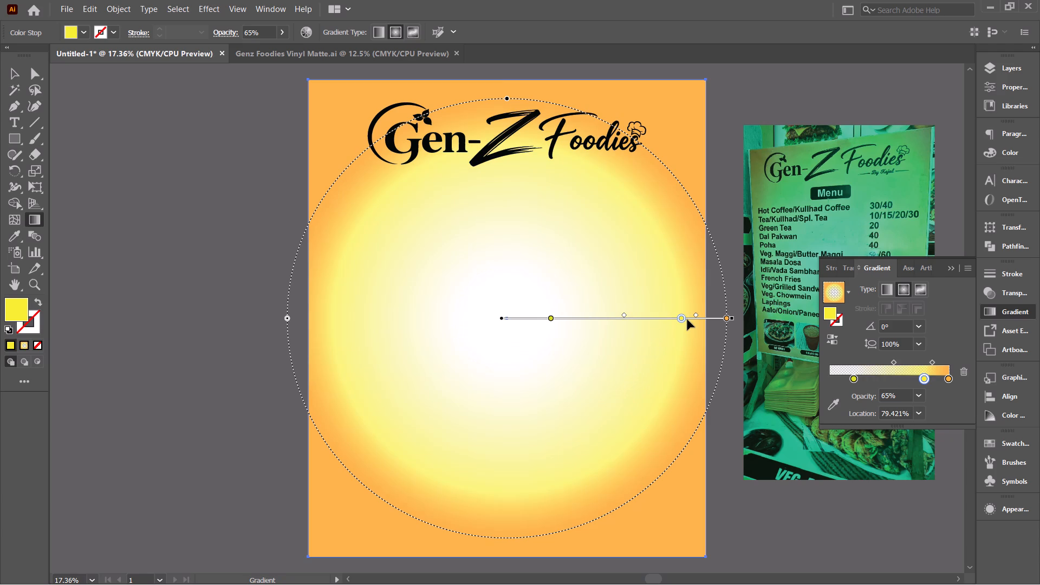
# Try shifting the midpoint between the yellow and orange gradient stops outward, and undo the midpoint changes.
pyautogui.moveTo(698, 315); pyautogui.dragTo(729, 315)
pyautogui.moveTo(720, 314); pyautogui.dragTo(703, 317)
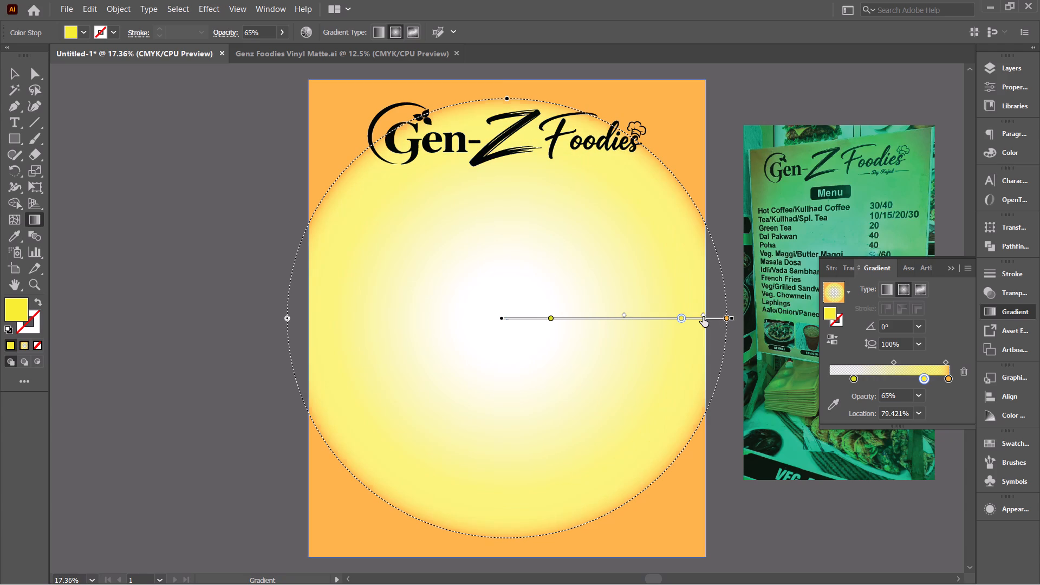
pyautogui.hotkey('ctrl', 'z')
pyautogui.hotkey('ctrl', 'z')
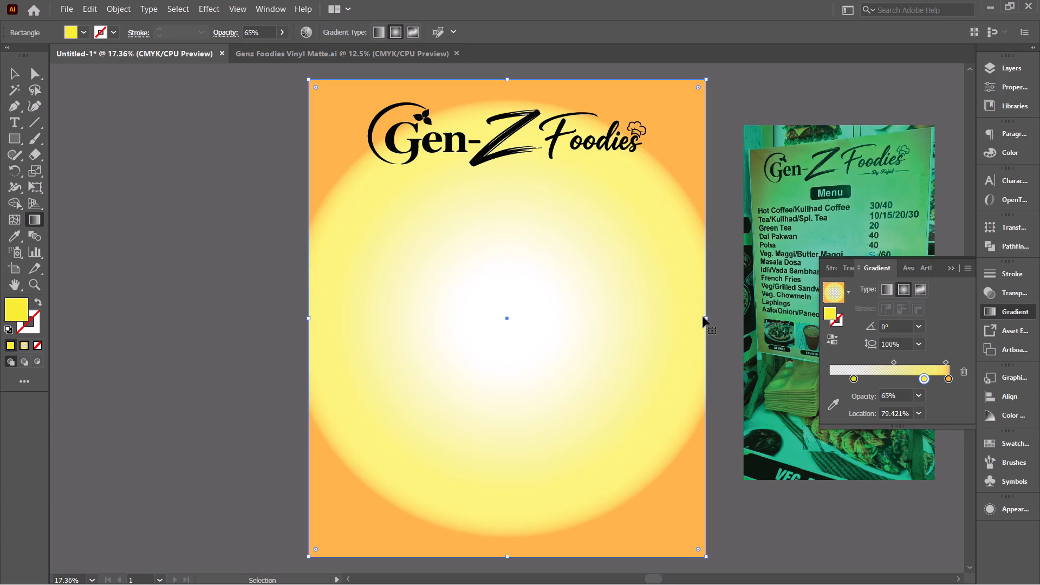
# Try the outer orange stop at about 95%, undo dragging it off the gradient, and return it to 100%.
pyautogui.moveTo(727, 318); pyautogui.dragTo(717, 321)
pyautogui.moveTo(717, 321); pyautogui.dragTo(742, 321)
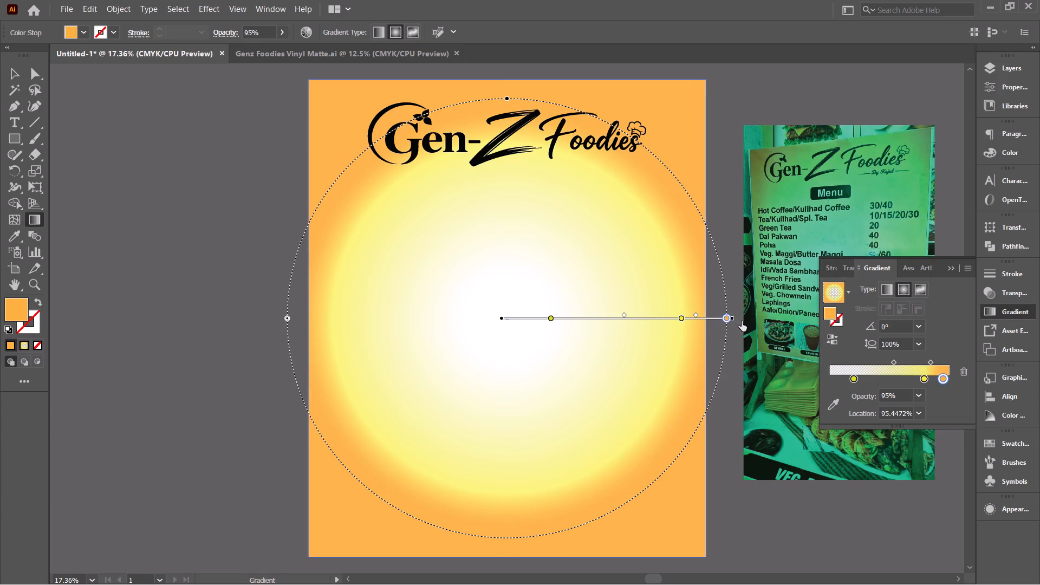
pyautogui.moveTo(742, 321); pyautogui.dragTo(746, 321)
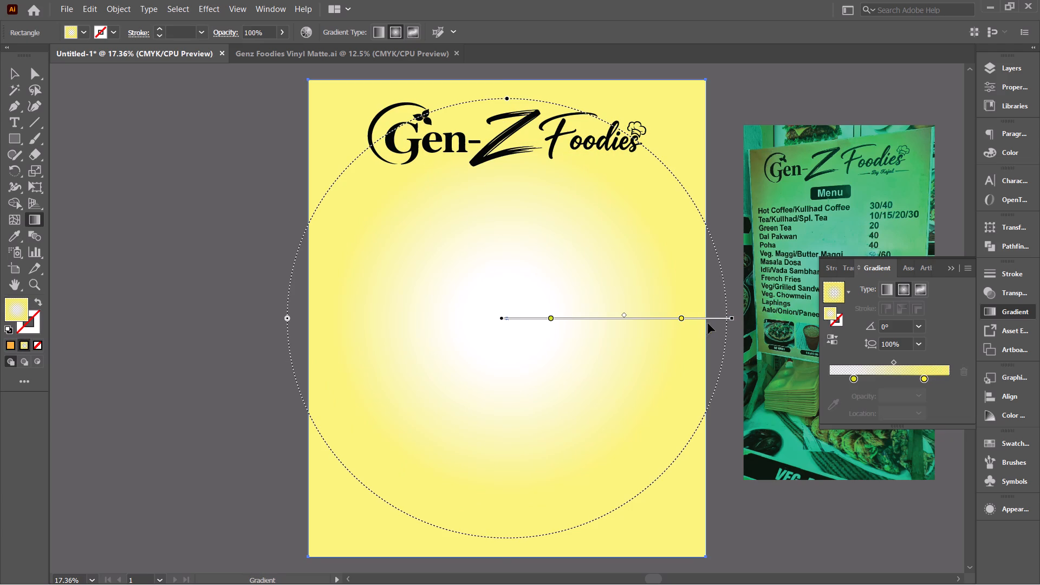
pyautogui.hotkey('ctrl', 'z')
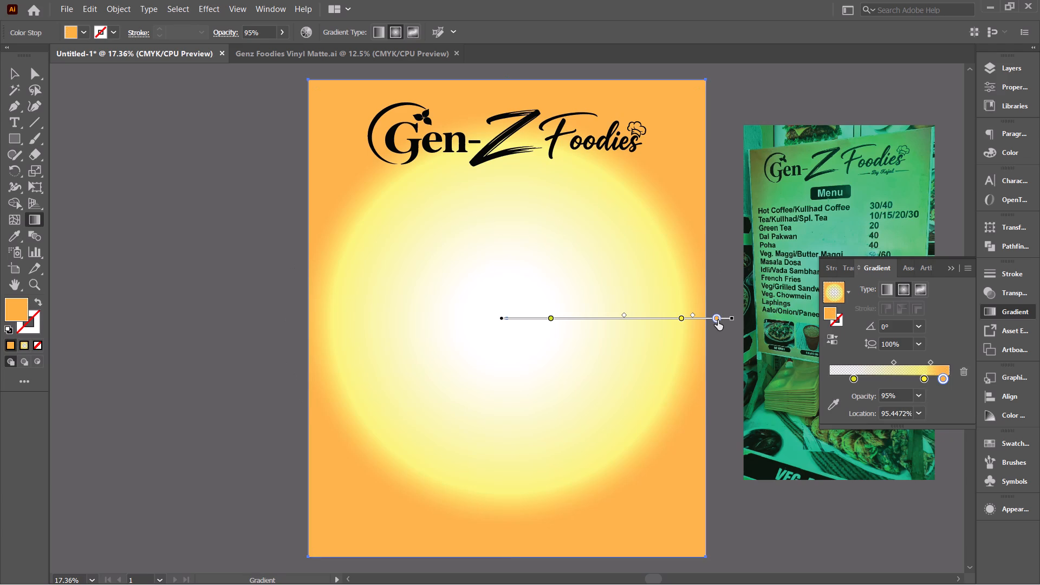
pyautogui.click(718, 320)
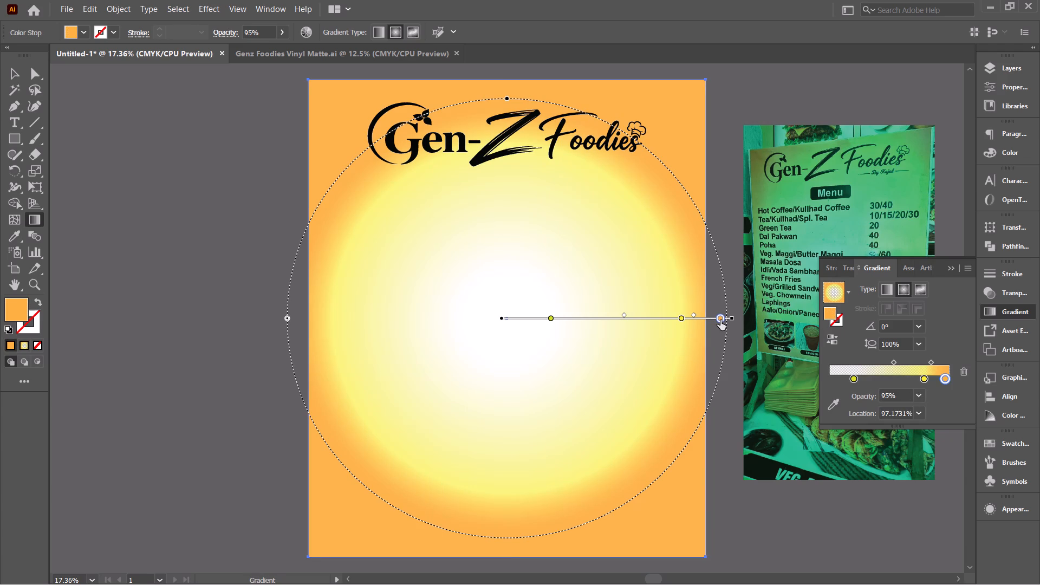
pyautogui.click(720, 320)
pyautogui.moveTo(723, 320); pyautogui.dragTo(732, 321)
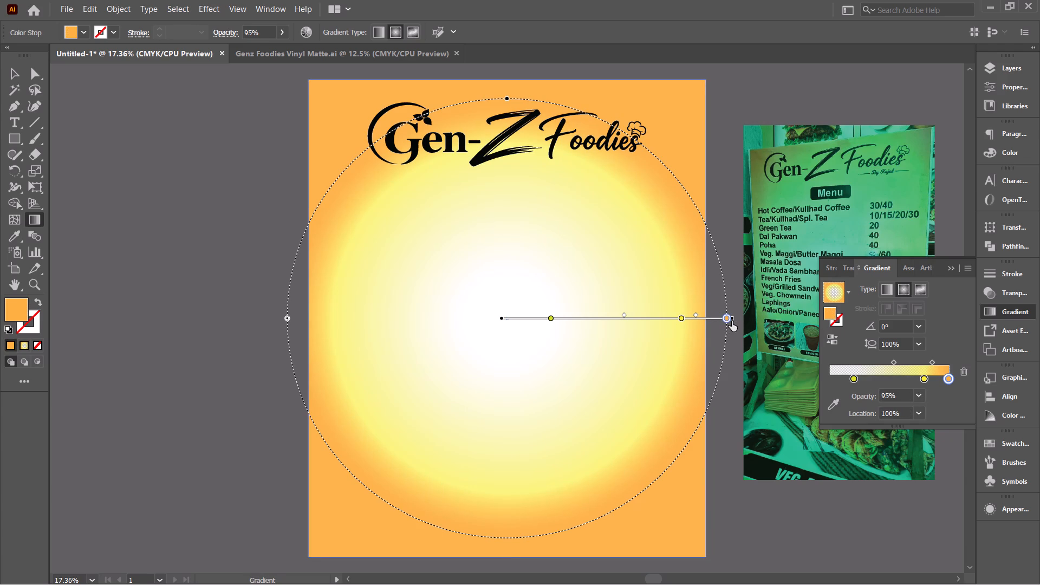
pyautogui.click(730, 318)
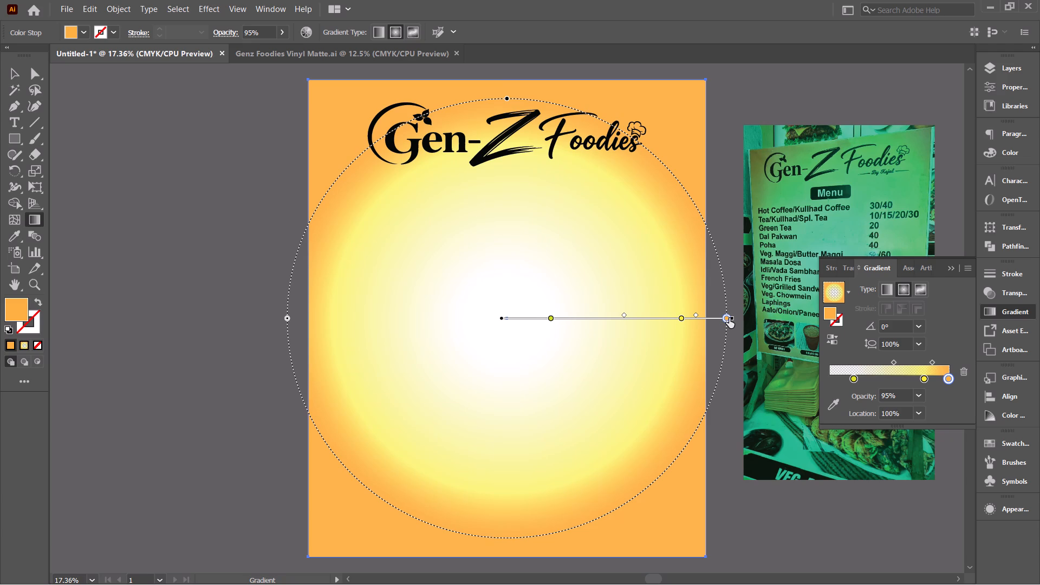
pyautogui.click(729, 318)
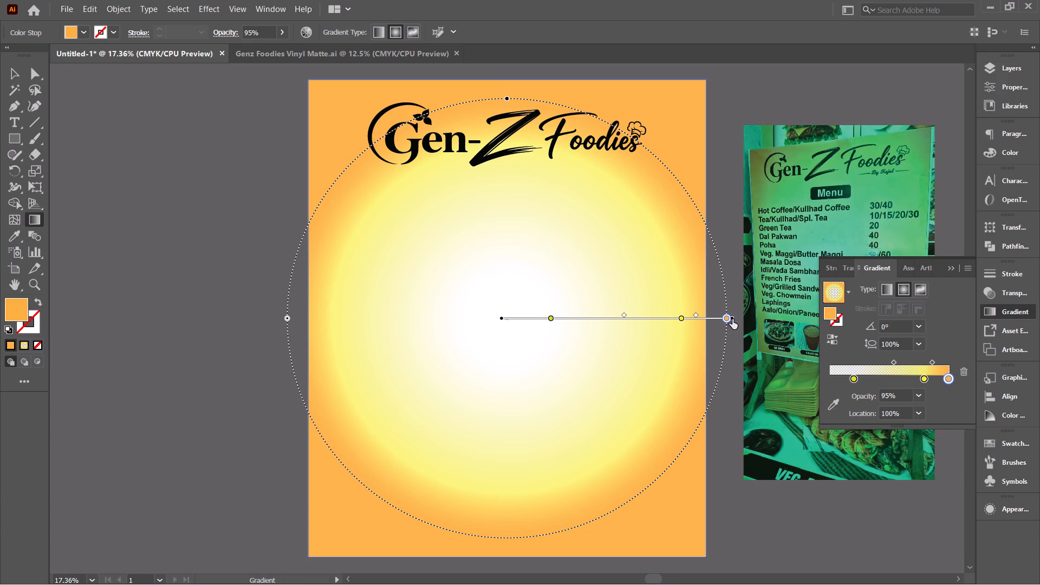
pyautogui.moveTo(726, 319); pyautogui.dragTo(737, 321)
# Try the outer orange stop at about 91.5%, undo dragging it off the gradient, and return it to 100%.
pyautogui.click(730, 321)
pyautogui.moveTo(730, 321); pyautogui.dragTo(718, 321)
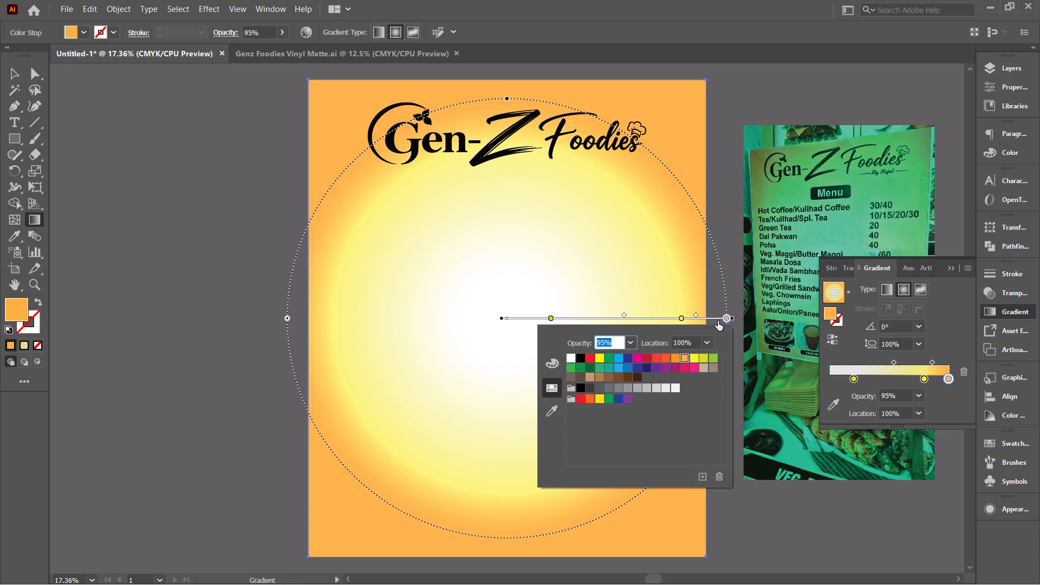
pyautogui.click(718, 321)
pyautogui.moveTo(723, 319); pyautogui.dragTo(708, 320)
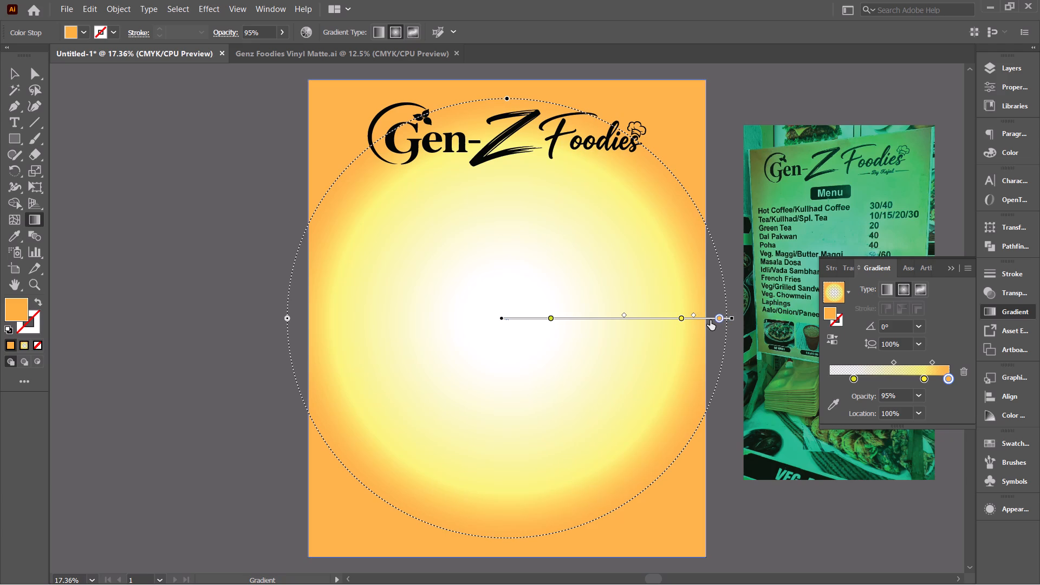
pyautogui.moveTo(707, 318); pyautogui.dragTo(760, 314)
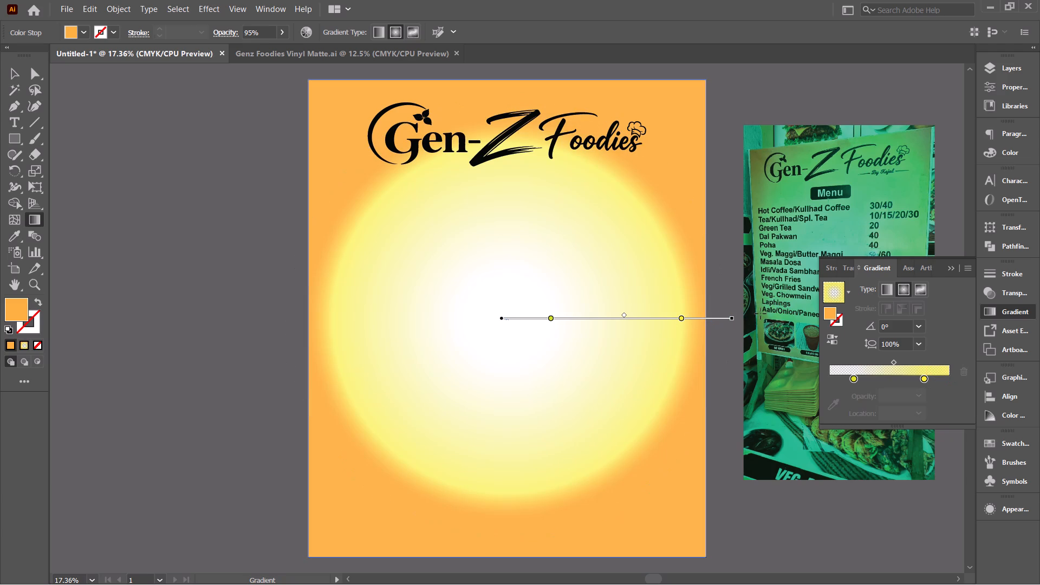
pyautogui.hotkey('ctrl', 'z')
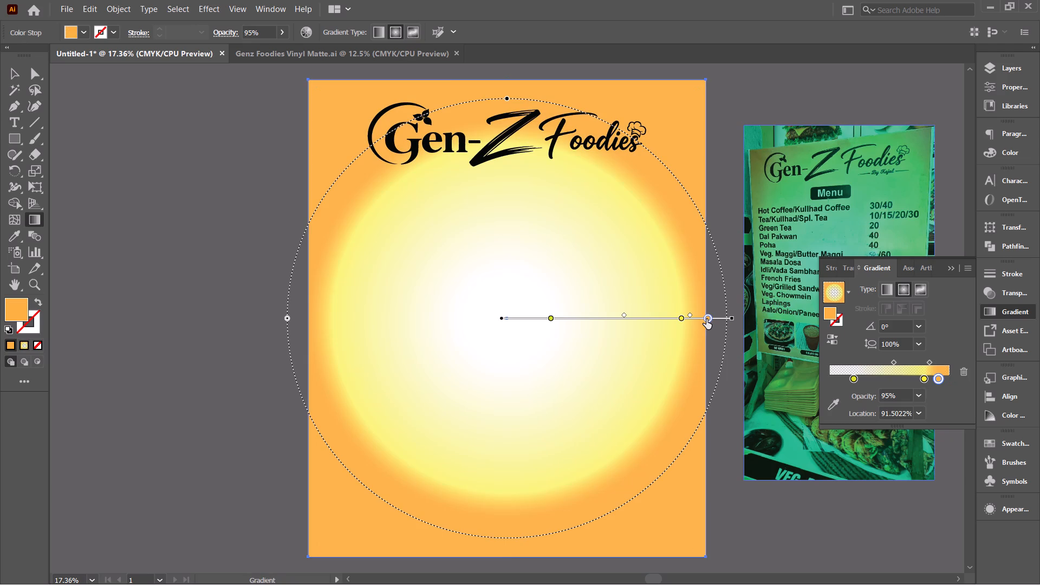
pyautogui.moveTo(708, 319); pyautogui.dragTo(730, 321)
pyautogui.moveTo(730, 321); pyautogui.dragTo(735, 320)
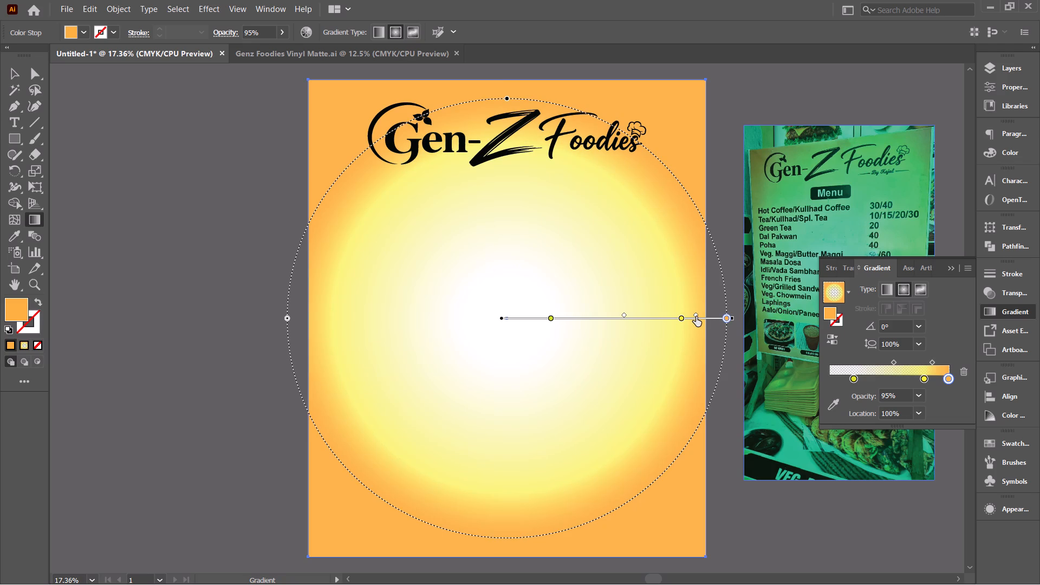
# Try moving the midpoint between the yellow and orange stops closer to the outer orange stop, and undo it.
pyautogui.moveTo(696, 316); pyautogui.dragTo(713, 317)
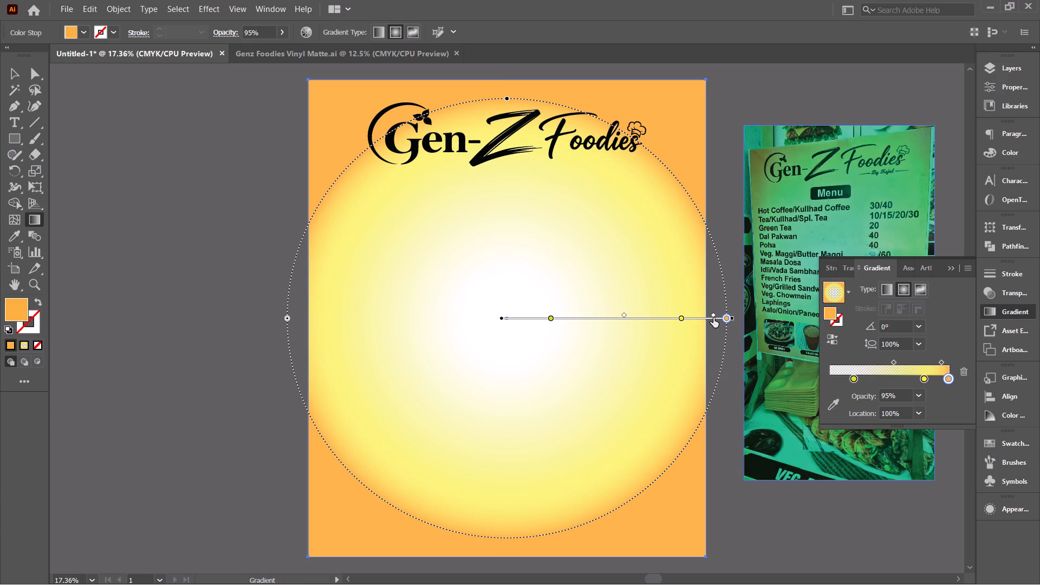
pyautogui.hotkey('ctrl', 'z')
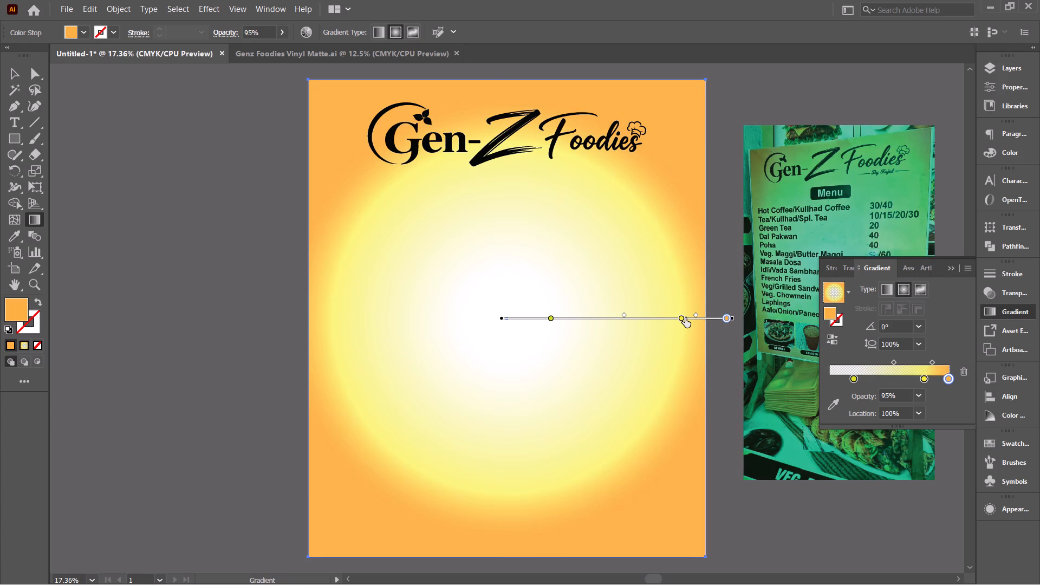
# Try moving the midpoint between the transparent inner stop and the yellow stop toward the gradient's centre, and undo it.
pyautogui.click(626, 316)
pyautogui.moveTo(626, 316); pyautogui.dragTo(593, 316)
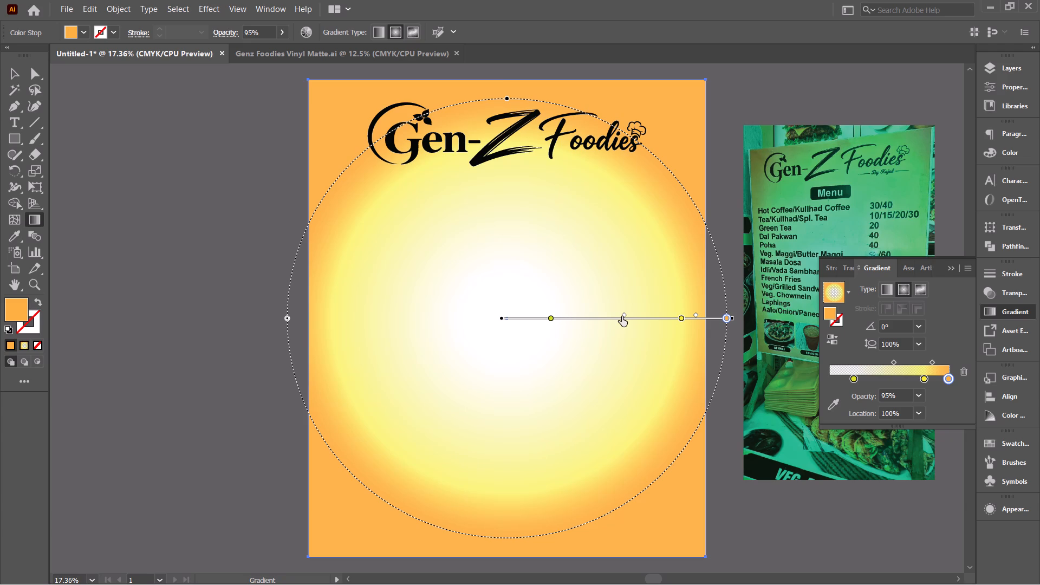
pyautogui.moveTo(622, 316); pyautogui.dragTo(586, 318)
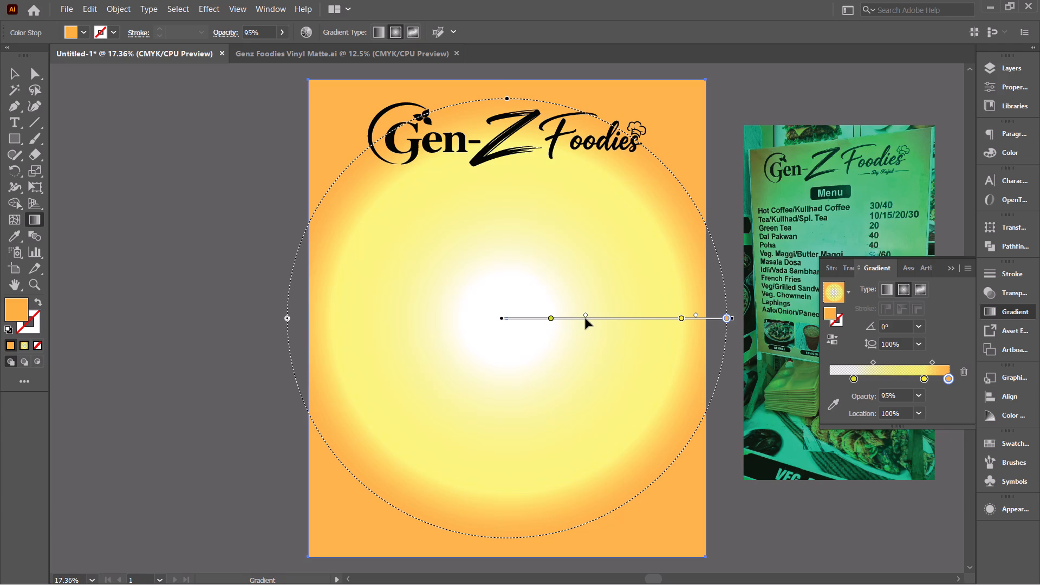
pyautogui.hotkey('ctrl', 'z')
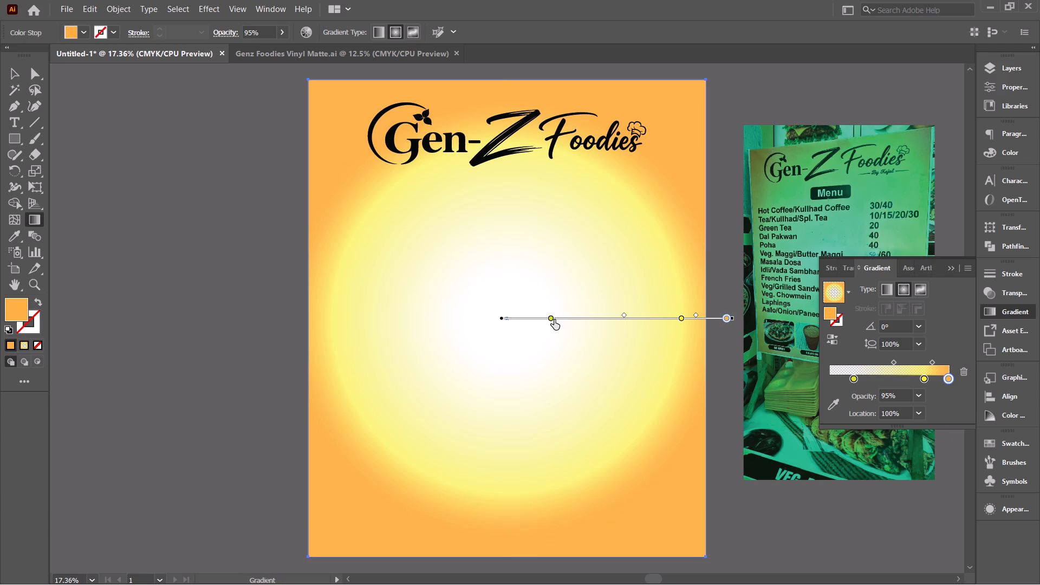
# Reposition the gradient stops inward, with the transparent inner stop at about 5.7% and the yellow stop at about 53.3%.
pyautogui.moveTo(551, 319); pyautogui.dragTo(566, 320)
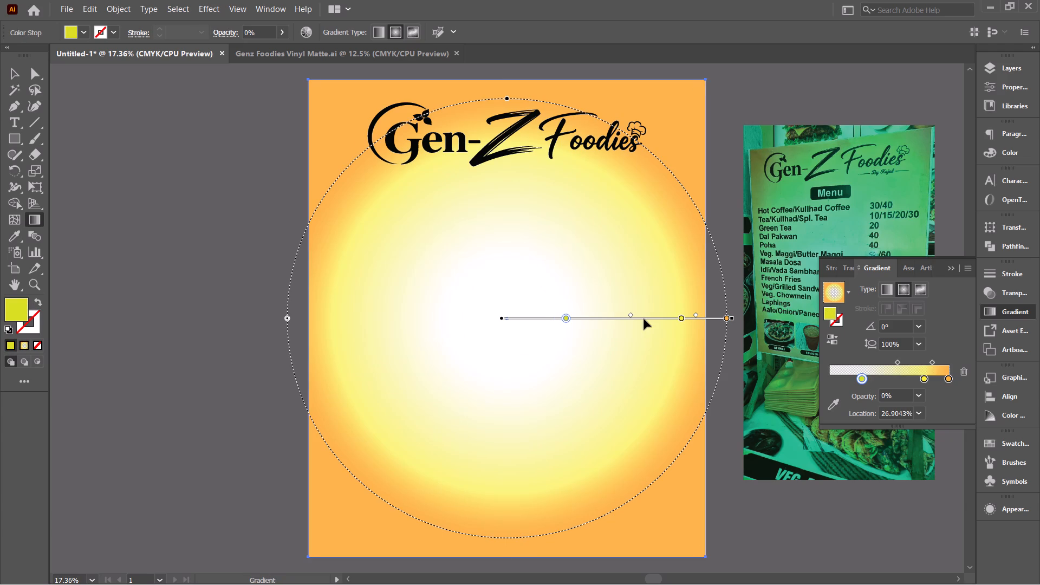
pyautogui.moveTo(679, 321); pyautogui.dragTo(642, 318)
pyautogui.moveTo(565, 318); pyautogui.dragTo(519, 319)
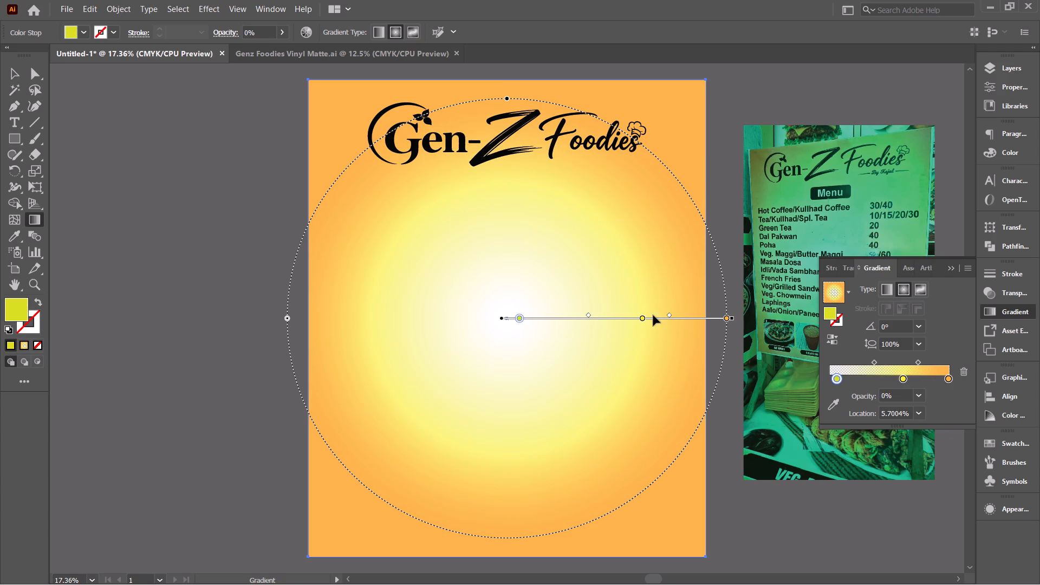
pyautogui.moveTo(641, 318); pyautogui.dragTo(624, 321)
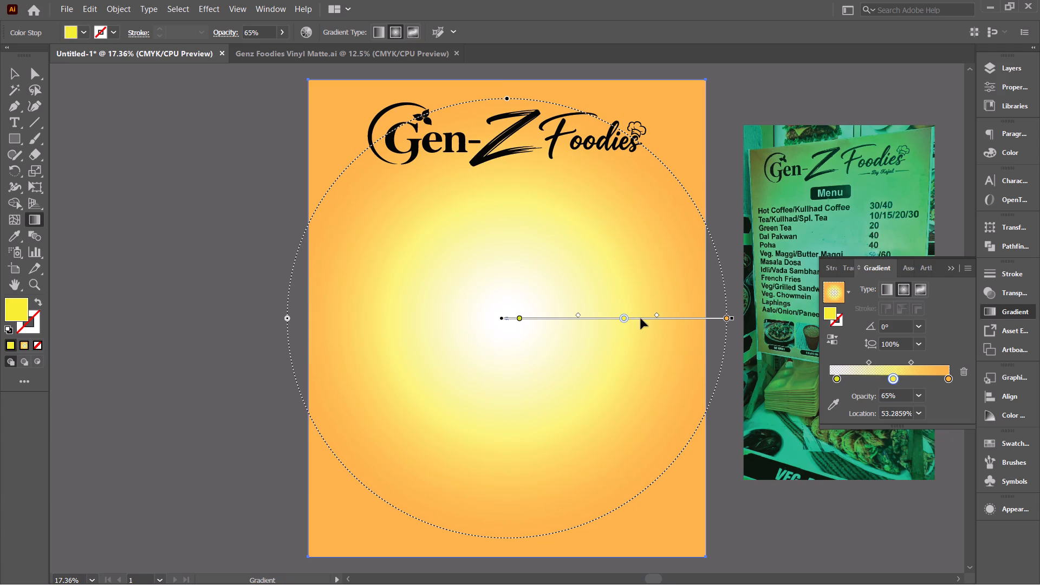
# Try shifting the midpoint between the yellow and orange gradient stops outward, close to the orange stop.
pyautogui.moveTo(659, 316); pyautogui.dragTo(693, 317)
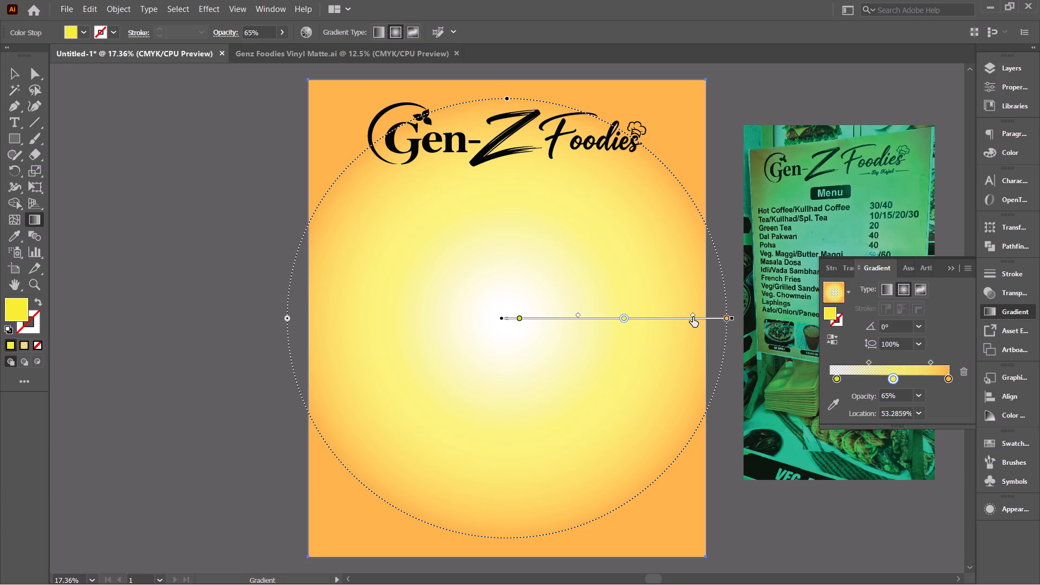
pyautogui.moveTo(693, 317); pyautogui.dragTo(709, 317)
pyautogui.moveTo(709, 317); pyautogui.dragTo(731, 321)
# Enlarge the radial gradient's extent so its circle reaches past the sides and top of the background rectangle.
pyautogui.moveTo(288, 318); pyautogui.dragTo(256, 318)
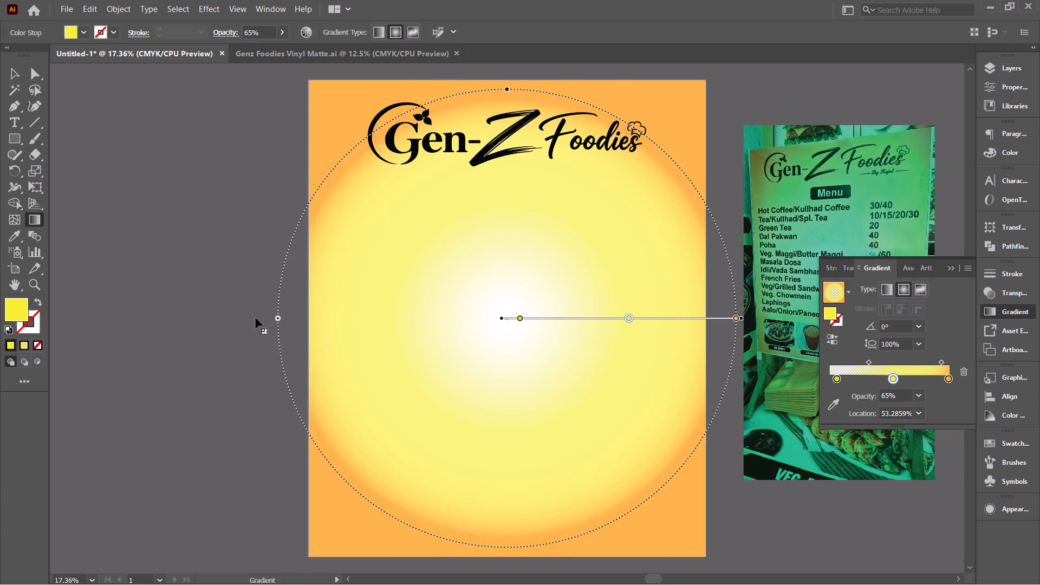
pyautogui.moveTo(256, 318); pyautogui.dragTo(245, 318)
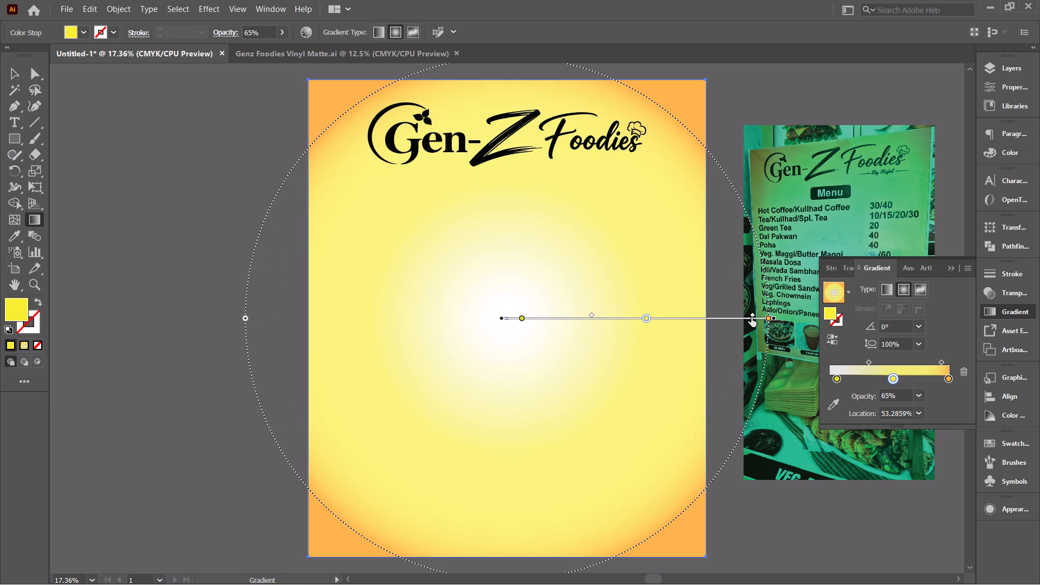
# Pull the midpoint between the yellow and orange stops back to about midway, and nudge the gradient slightly off the background's centre.
pyautogui.moveTo(755, 317); pyautogui.dragTo(732, 318)
pyautogui.moveTo(732, 318); pyautogui.dragTo(720, 320)
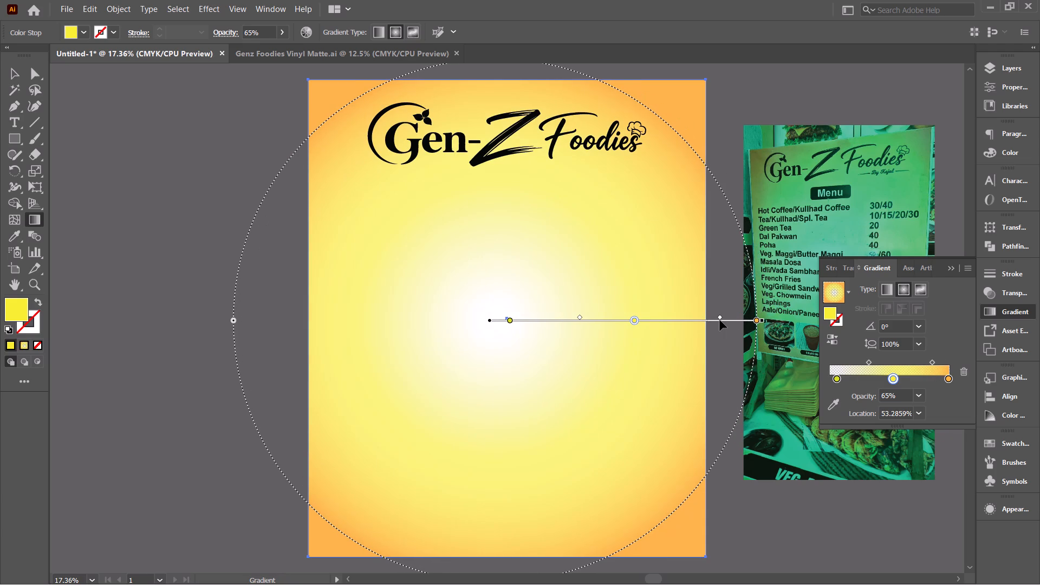
pyautogui.click(720, 320)
pyautogui.moveTo(724, 318); pyautogui.dragTo(713, 318)
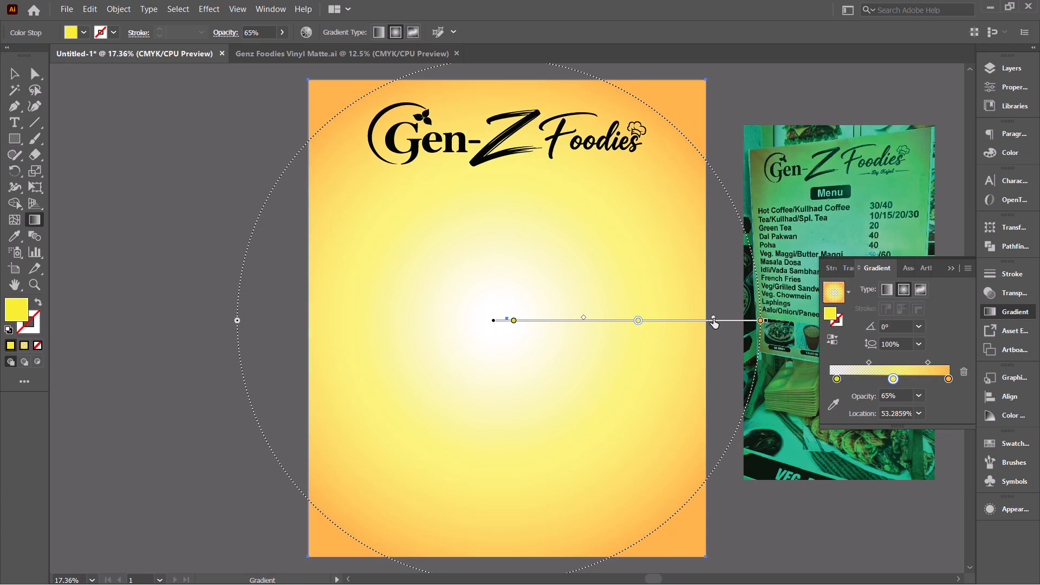
pyautogui.moveTo(713, 318); pyautogui.dragTo(697, 322)
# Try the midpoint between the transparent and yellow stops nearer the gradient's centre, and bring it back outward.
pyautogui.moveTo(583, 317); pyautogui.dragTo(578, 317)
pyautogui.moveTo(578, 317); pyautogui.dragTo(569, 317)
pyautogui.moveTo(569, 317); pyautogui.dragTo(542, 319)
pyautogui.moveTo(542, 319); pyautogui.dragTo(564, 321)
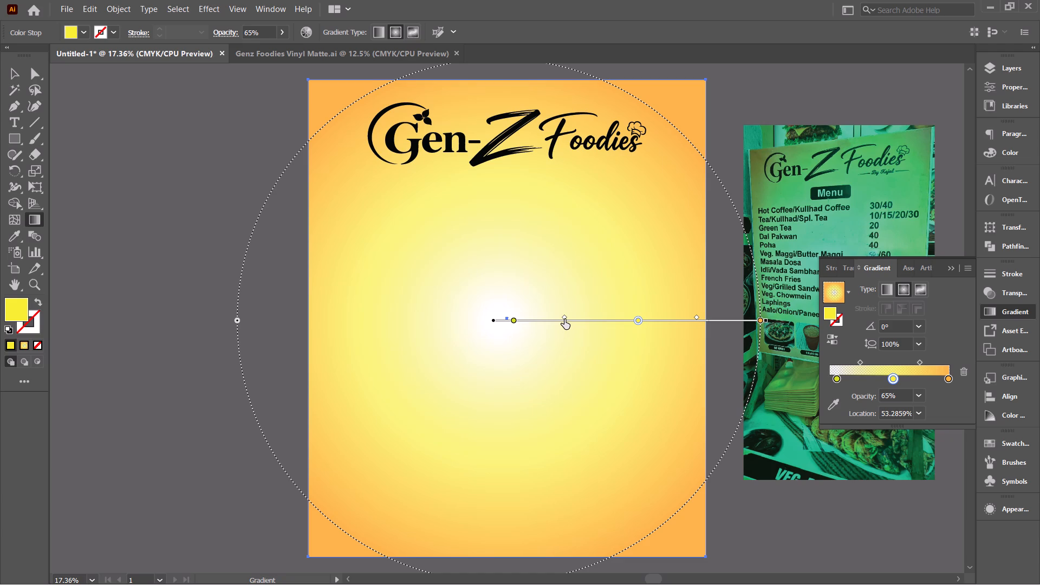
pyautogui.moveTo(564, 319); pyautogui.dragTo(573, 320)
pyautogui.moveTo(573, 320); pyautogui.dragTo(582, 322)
# Set the transparent inner gradient stop to location 0%, deselect the background, and close the gradient settings.
pyautogui.moveTo(512, 322); pyautogui.dragTo(493, 324)
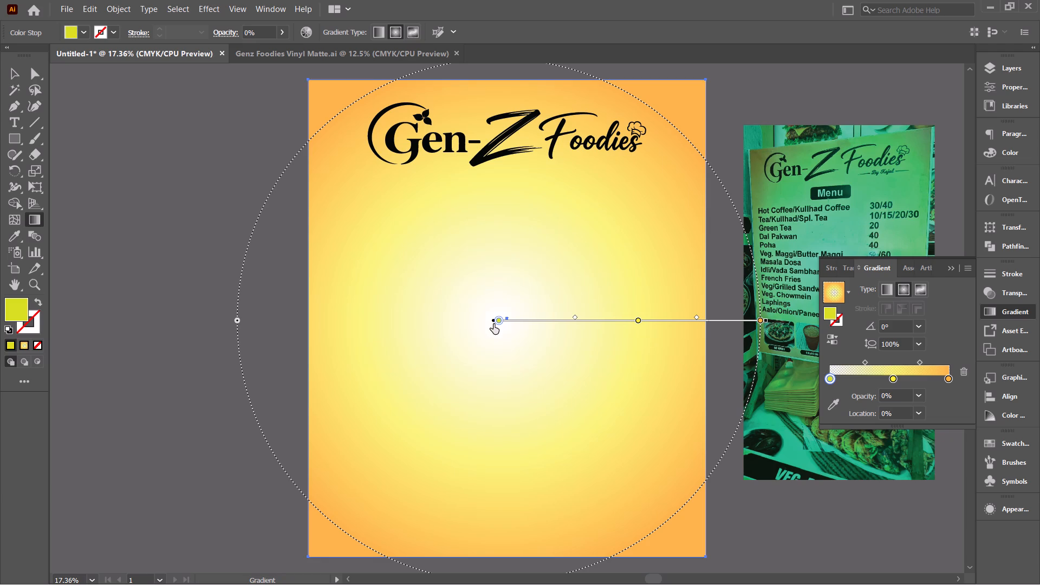
pyautogui.moveTo(493, 322); pyautogui.dragTo(483, 322)
pyautogui.moveTo(495, 321); pyautogui.dragTo(485, 322)
pyautogui.moveTo(499, 322); pyautogui.dragTo(489, 324)
pyautogui.moveTo(489, 324); pyautogui.dragTo(488, 324)
pyautogui.click(625, 197)
pyautogui.press('v')
pyautogui.hotkey('ctrl', 'z')
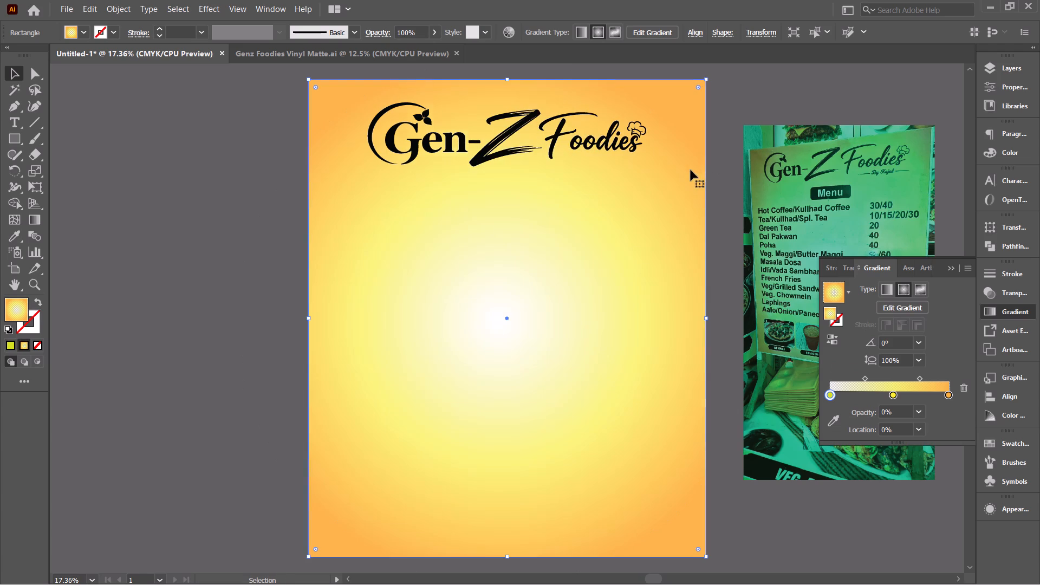
pyautogui.click(723, 116)
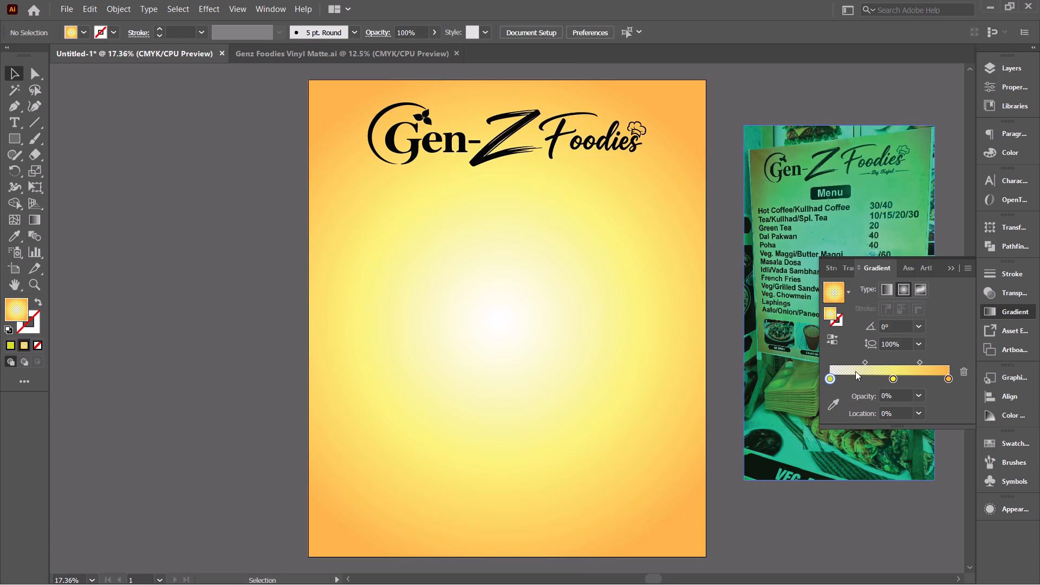
pyautogui.click(947, 271)
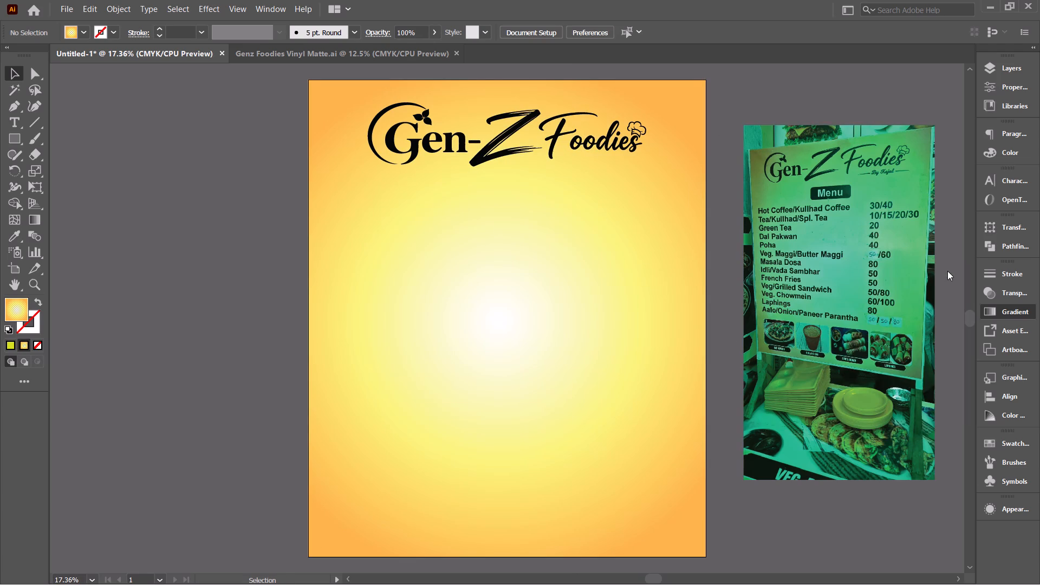
# Draw a rectangle about 9.9 in wide and 1.8 in high below the Gen-Z Foodies logo.
pyautogui.click(16, 139)
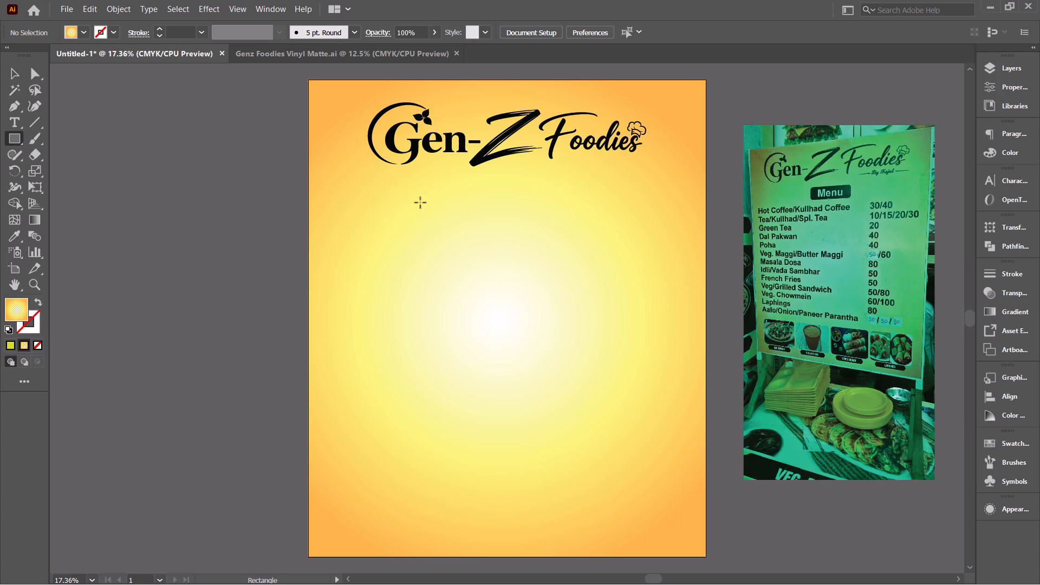
pyautogui.moveTo(430, 193); pyautogui.dragTo(526, 207)
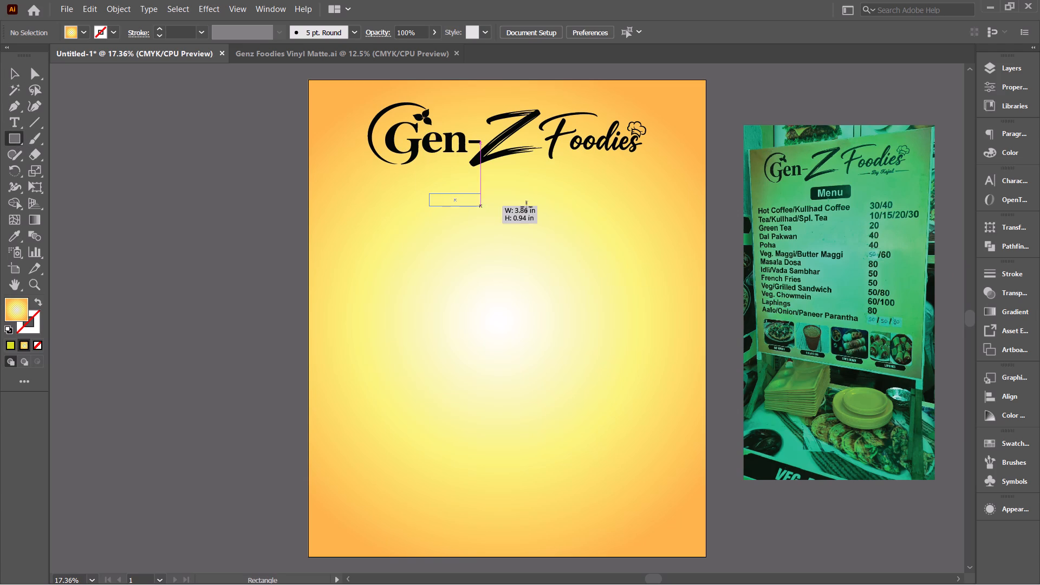
pyautogui.moveTo(526, 207); pyautogui.dragTo(562, 218)
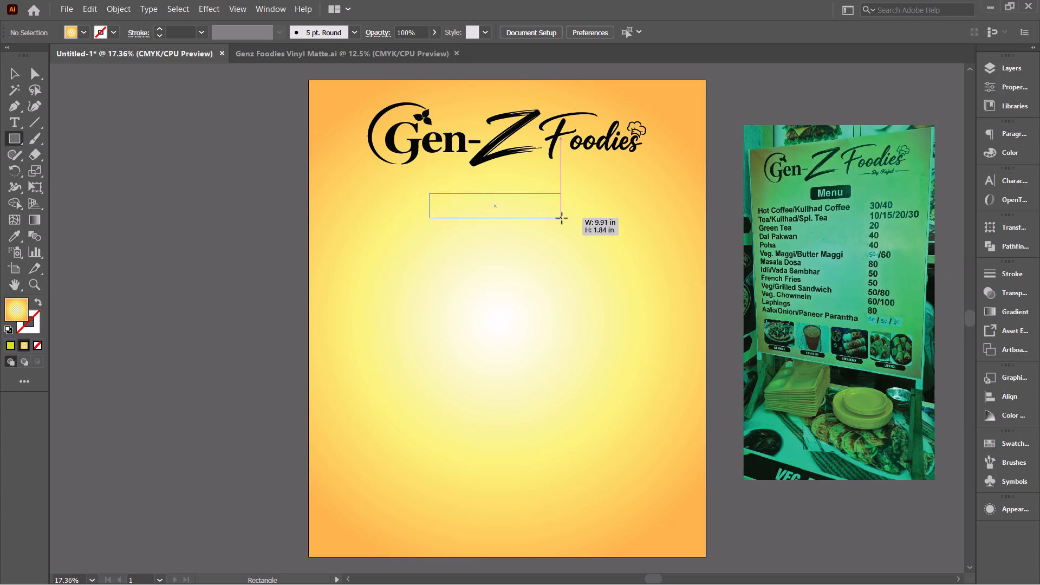
pyautogui.moveTo(562, 218); pyautogui.dragTo(562, 218)
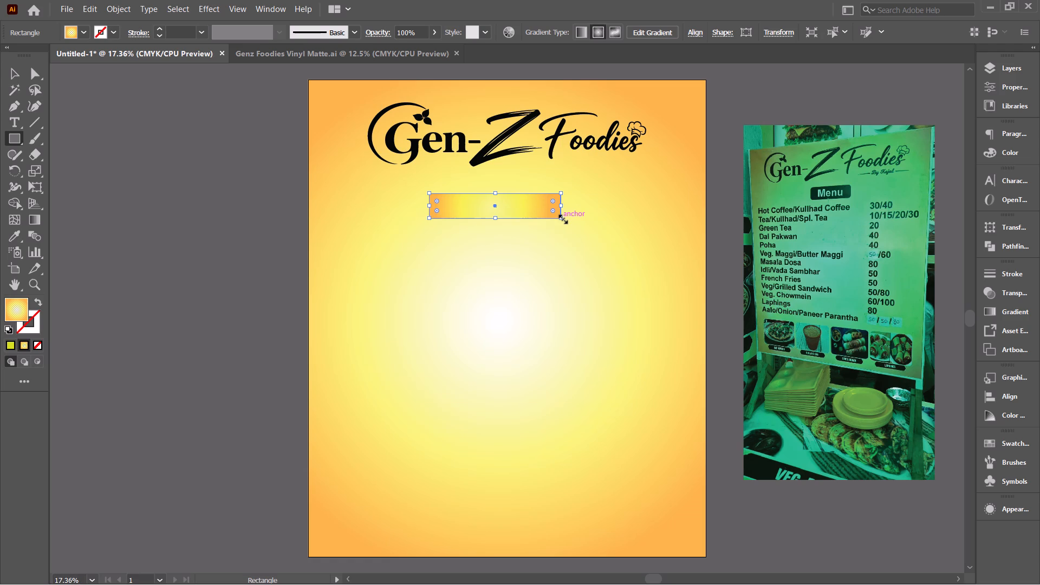
# Fill the new rectangle with the logo's black using the Eyedropper.
pyautogui.press('v')
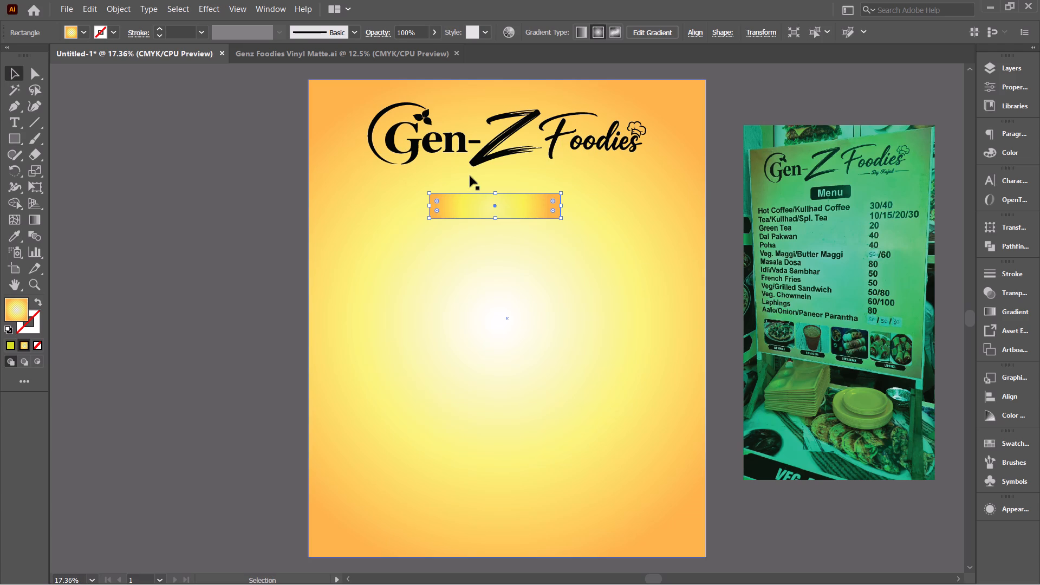
pyautogui.press('i')
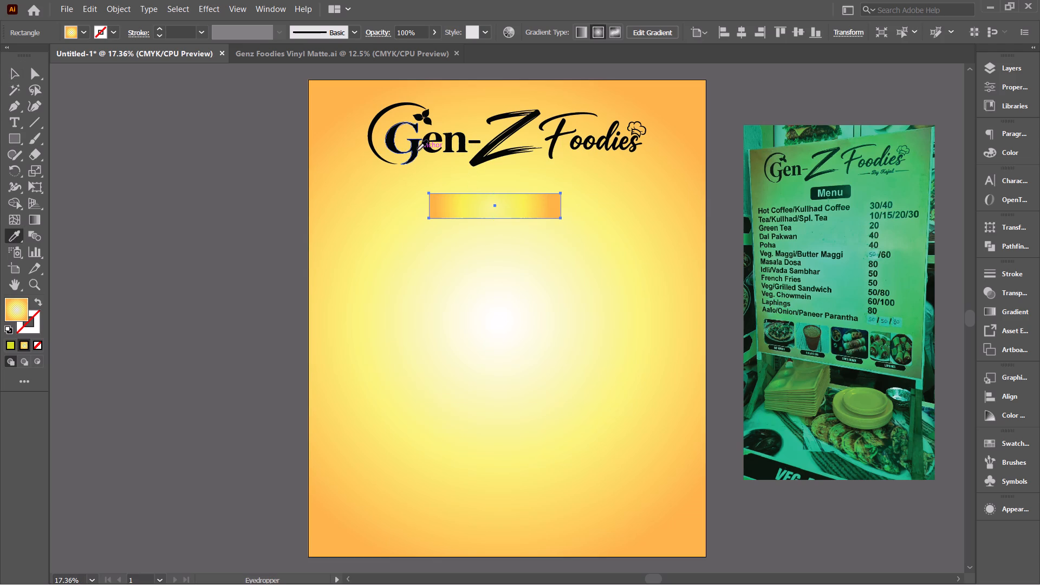
pyautogui.click(416, 151)
pyautogui.press('v')
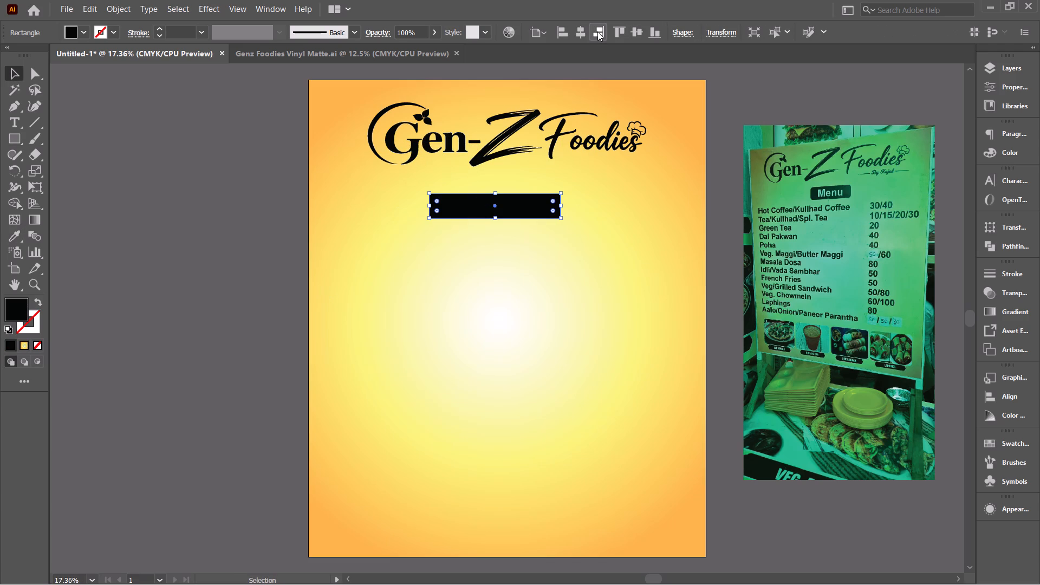
# Centre the black rectangle horizontally on the artboard and move it up closer beneath the logo.
pyautogui.click(581, 33)
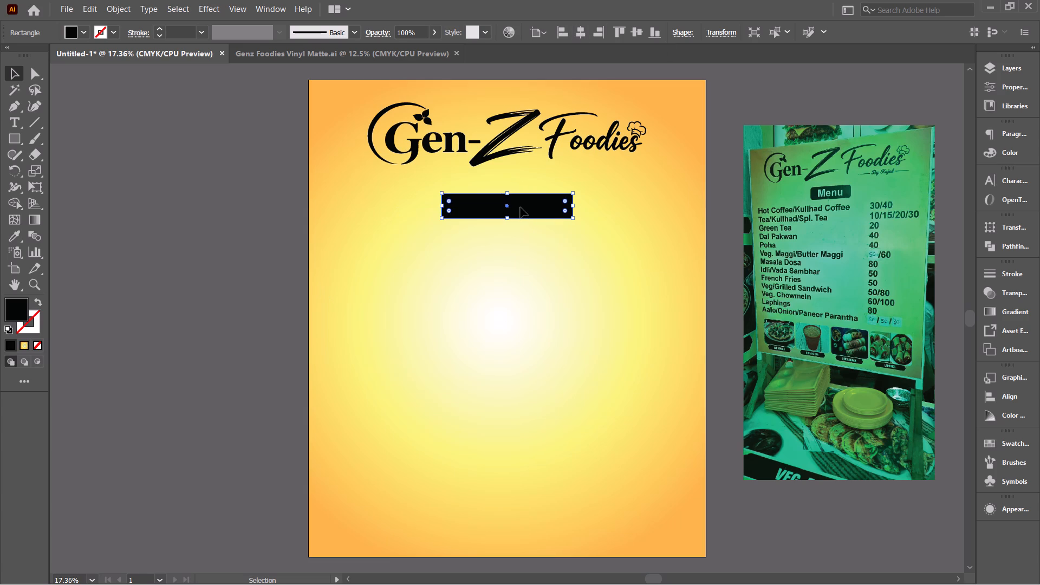
pyautogui.moveTo(521, 207); pyautogui.dragTo(521, 191)
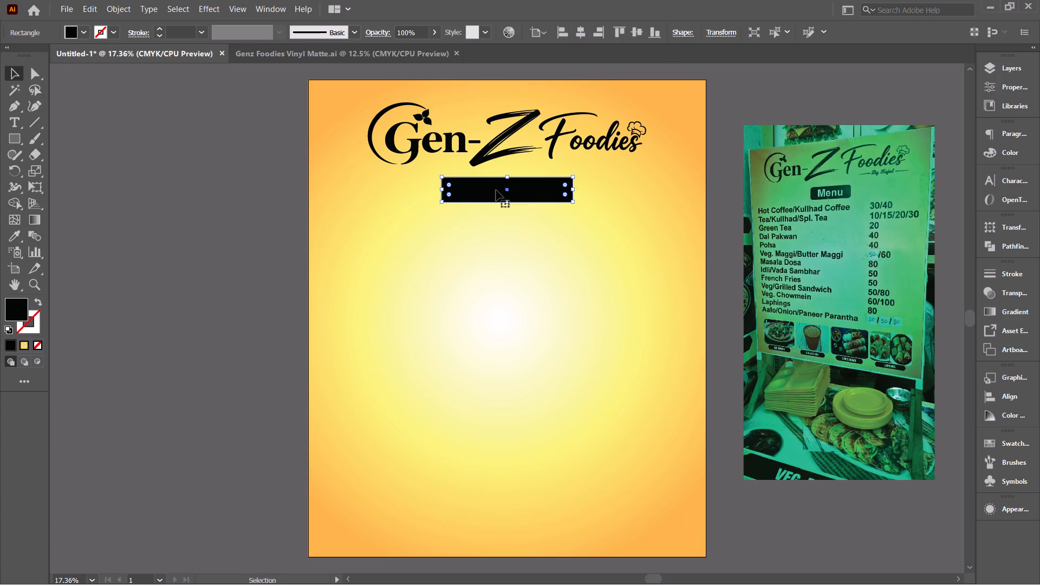
# Round all corners of the black rectangle and deselect it.
pyautogui.click(450, 185)
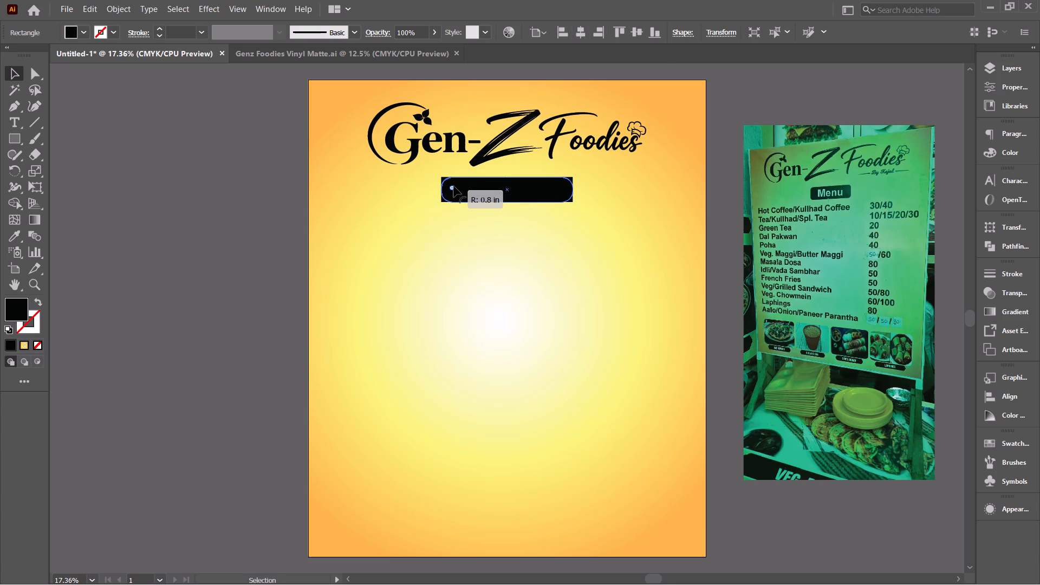
pyautogui.click(262, 268)
# Add the text "MENU" on the empty canvas beside the artboard.
pyautogui.press('t')
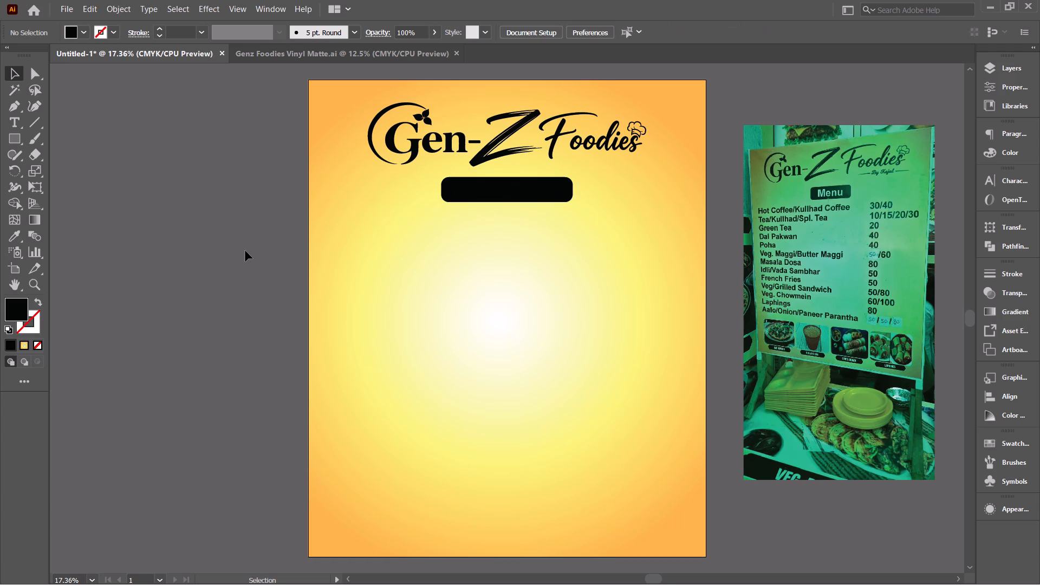
pyautogui.press('t')
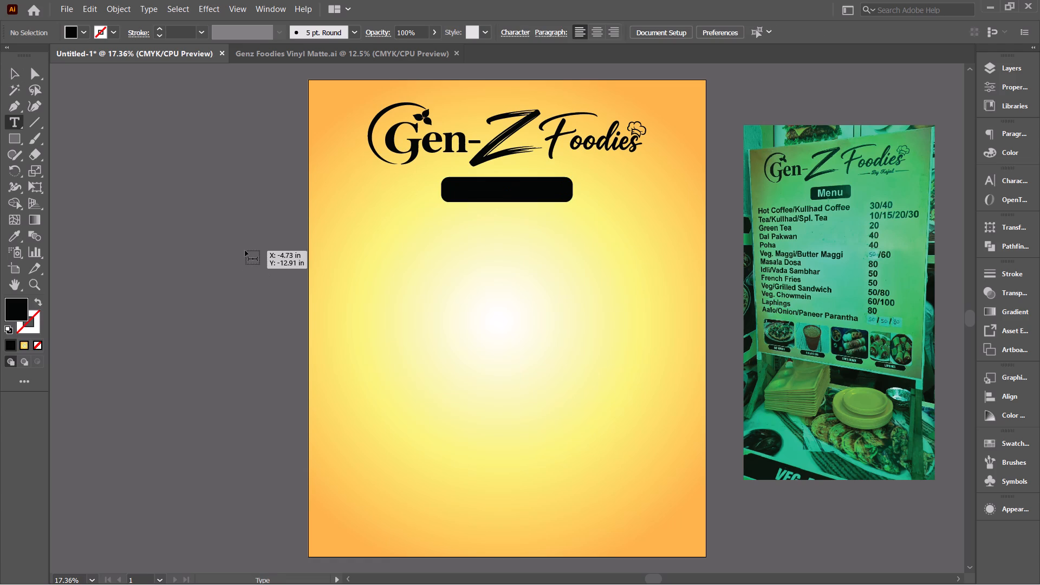
pyautogui.click(245, 251)
pyautogui.write('MENU')
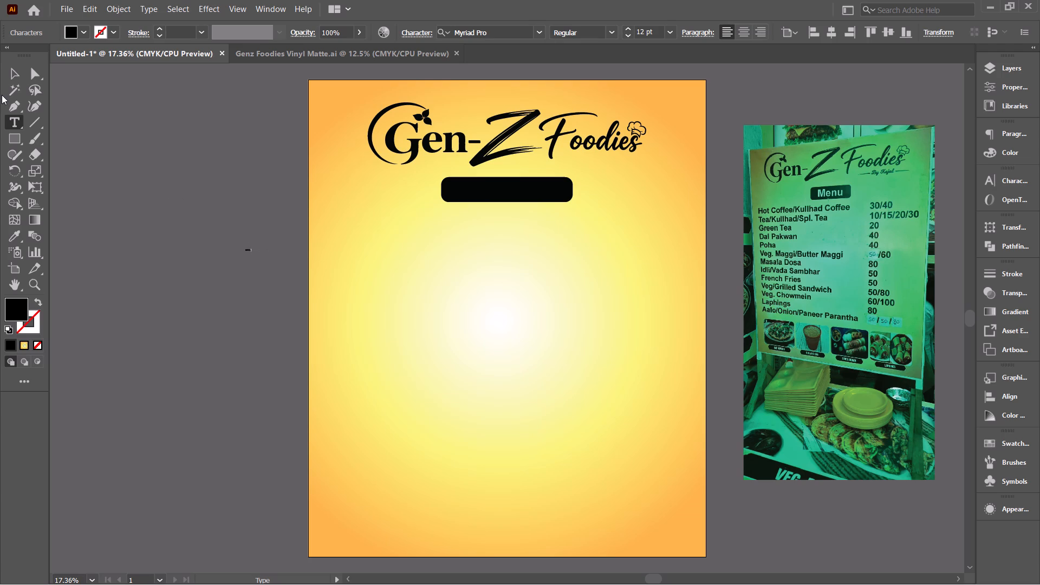
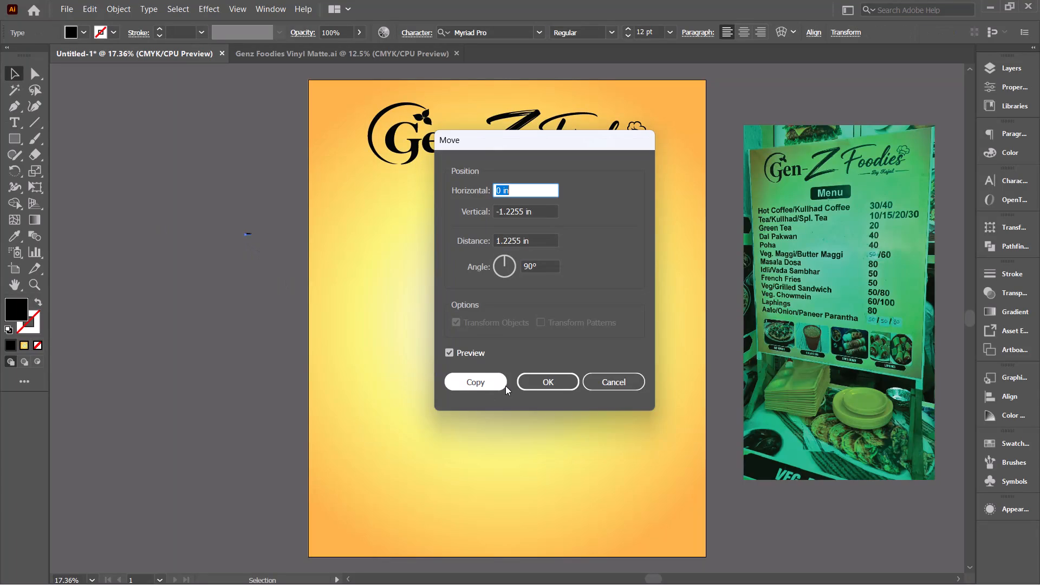
# Close the Move dialog and enlarge the "MENU" text beside the artboard to about 69 pt.
pyautogui.click(525, 384)
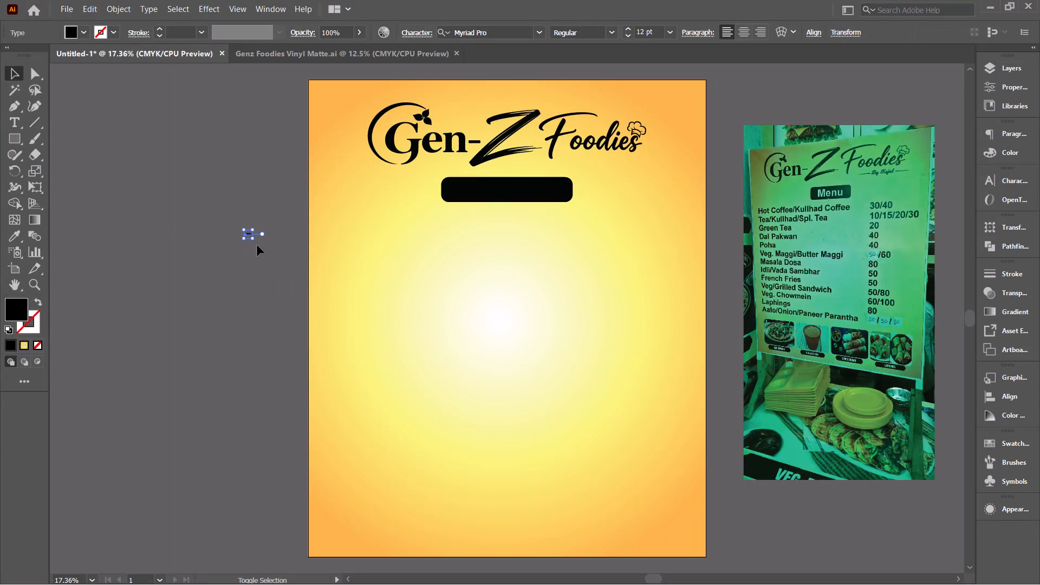
pyautogui.keyDown('shift'); pyautogui.moveTo(255, 241); pyautogui.dragTo(305, 279); pyautogui.keyUp('shift')
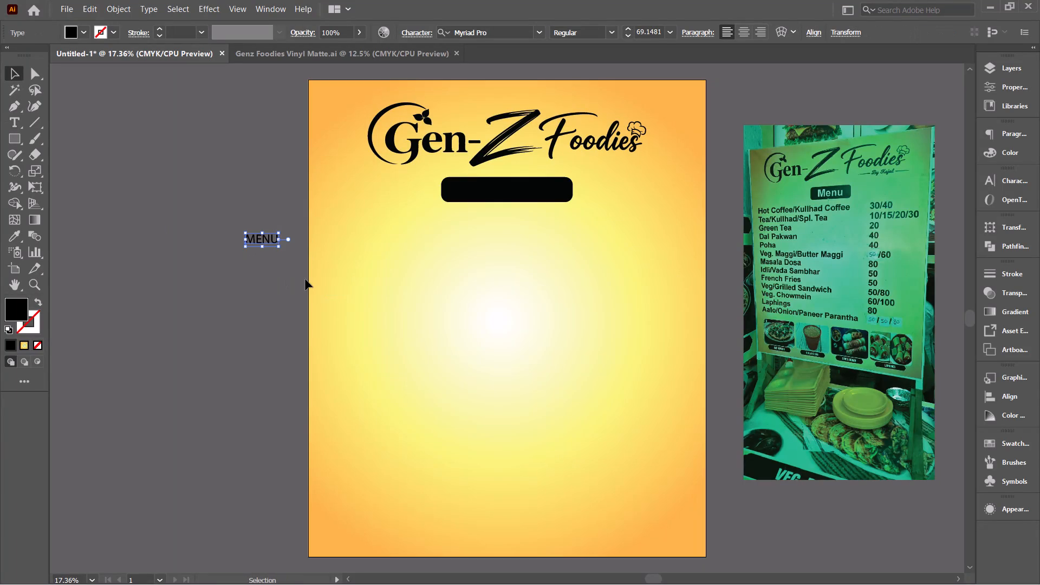
# Sample a colour for the enlarged "MENU" text with the Eyedropper.
pyautogui.press('i')
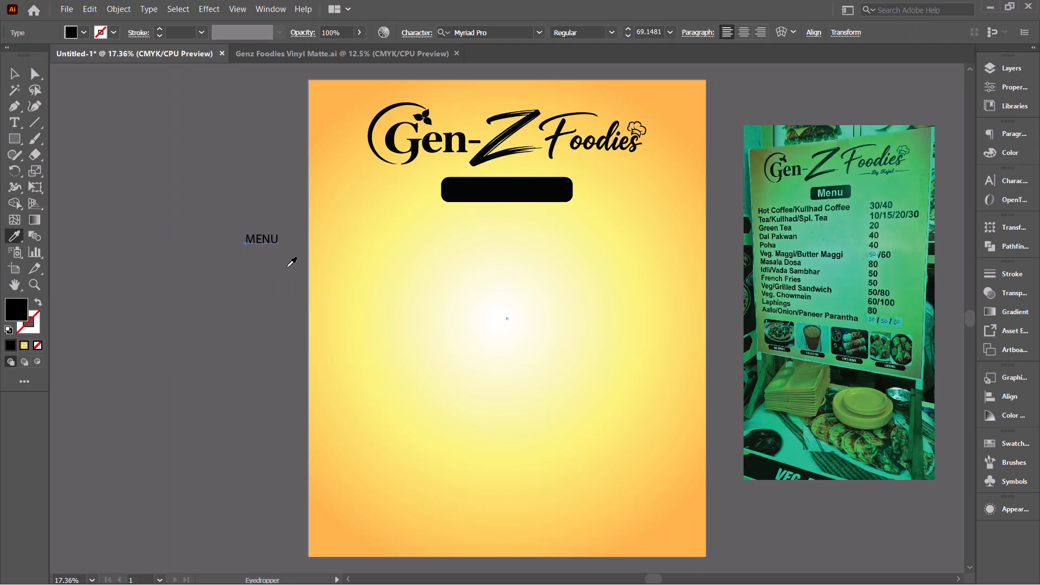